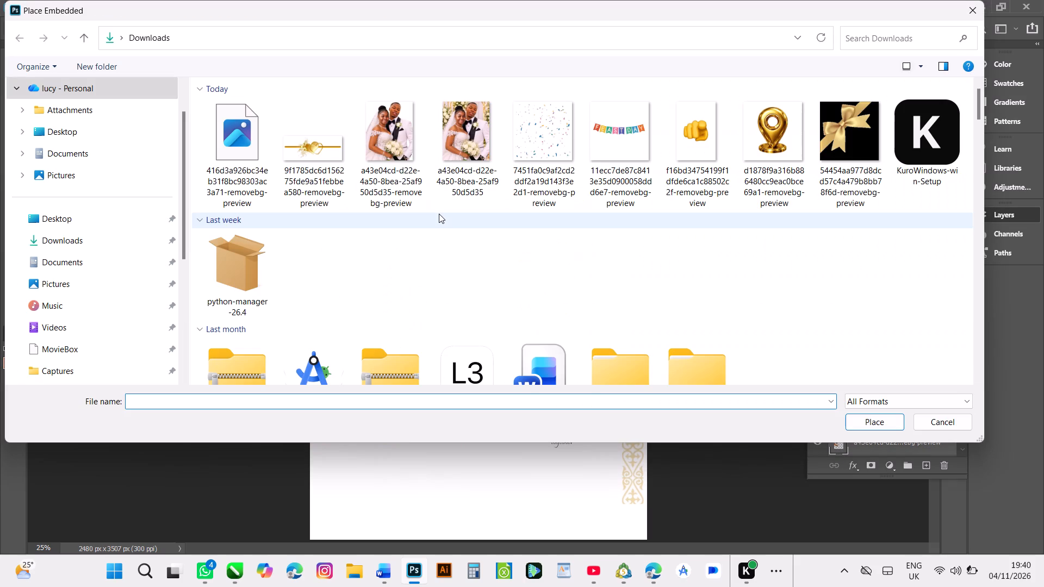
Place the gold rings and ribbon image starting with 416d3a926bc34eb3 as an embedded layer at its default size.
{"action": "left_click", "coordinate": [259, 168]}
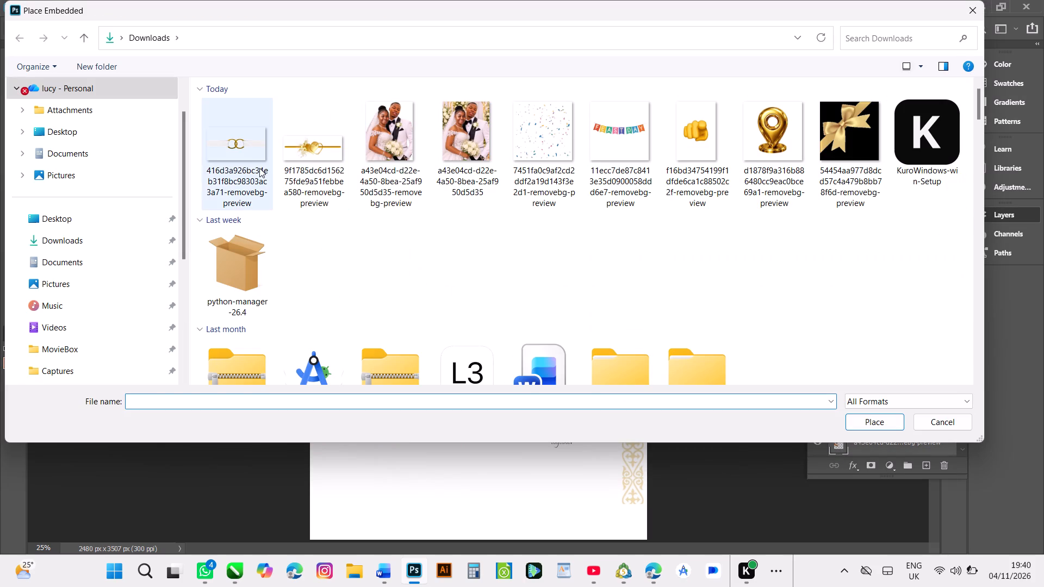
{"action": "left_click", "coordinate": [859, 420]}
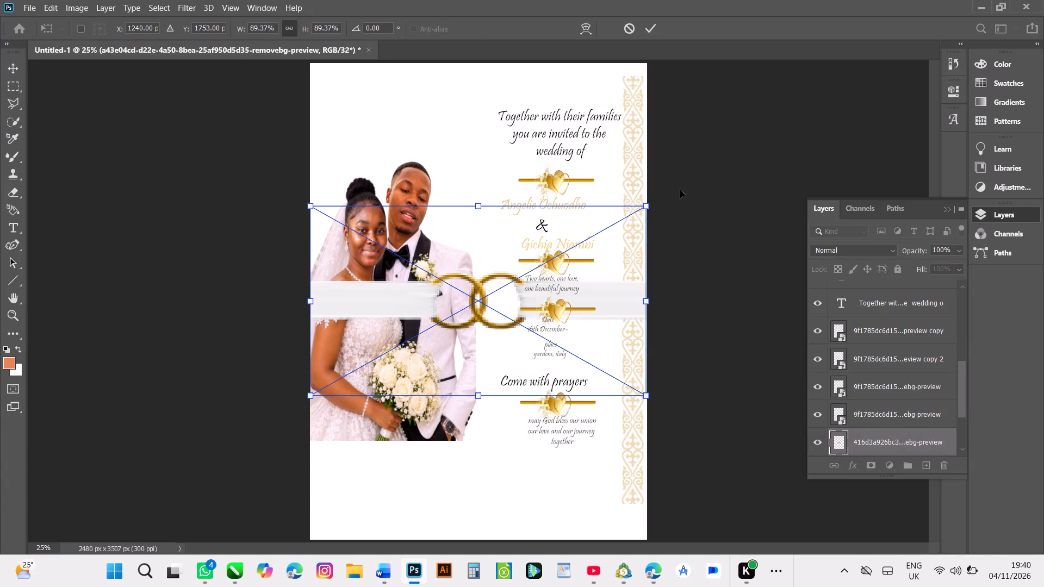
{"action": "left_click", "coordinate": [651, 27]}
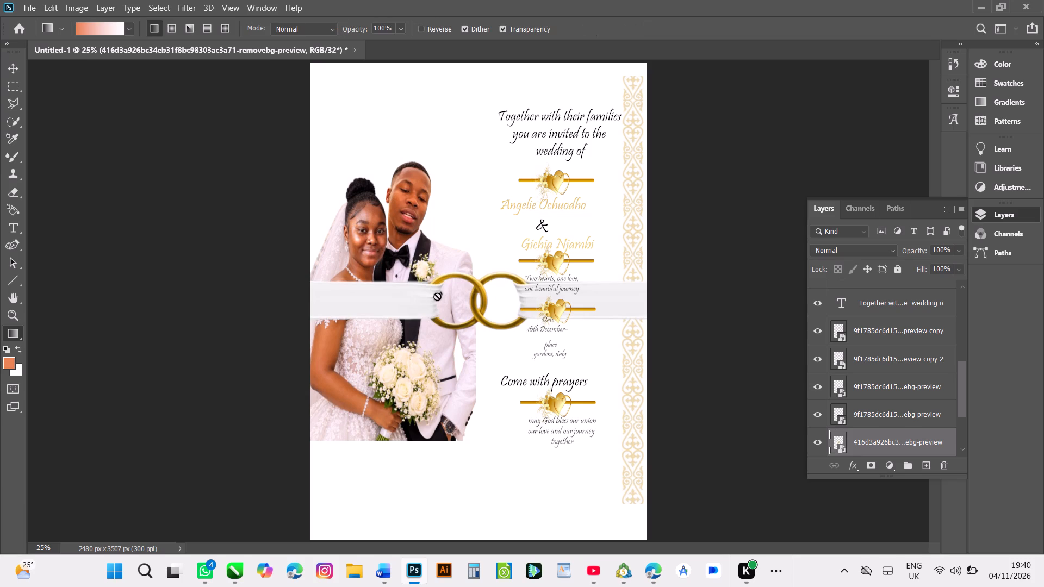
Move the couple's photo slightly down the page.
{"action": "left_click", "coordinate": [16, 65]}
{"action": "left_click", "coordinate": [384, 388]}
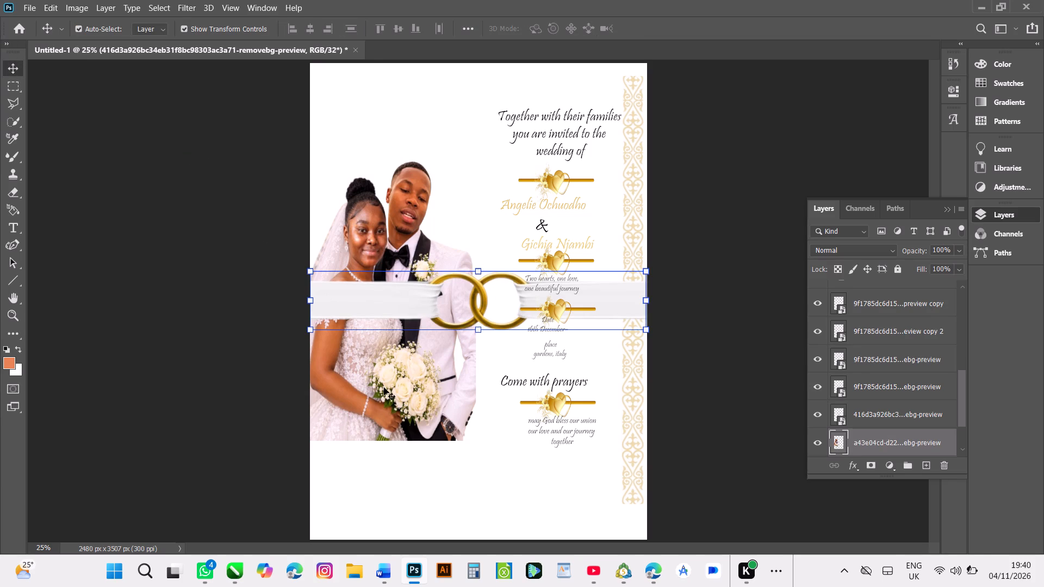
{"action": "left_click_drag", "start_coordinate": [384, 388], "coordinate": [386, 395]}
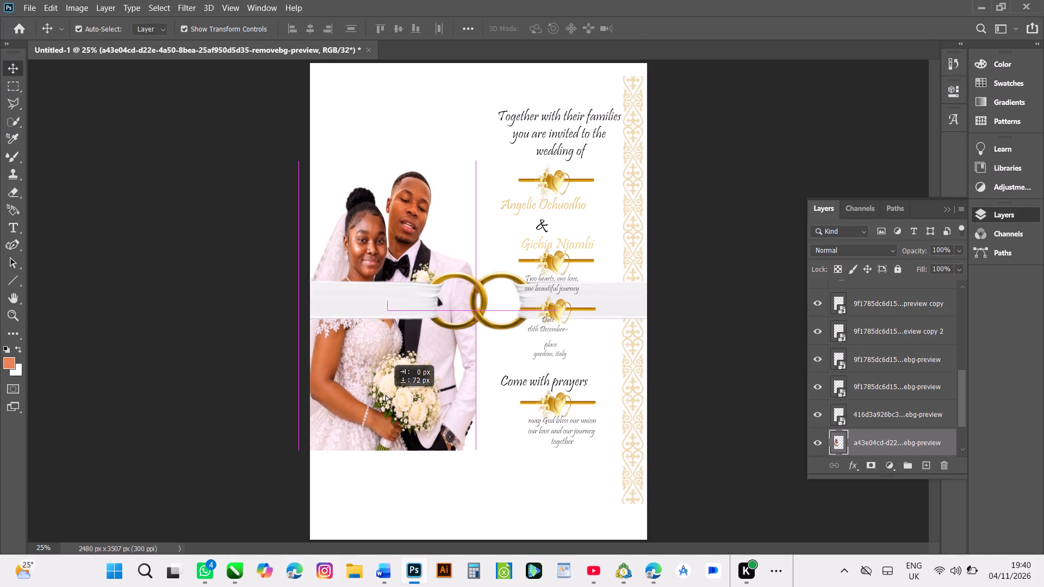
{"action": "left_click_drag", "start_coordinate": [386, 395], "coordinate": [384, 394]}
{"action": "left_click", "coordinate": [225, 320]}
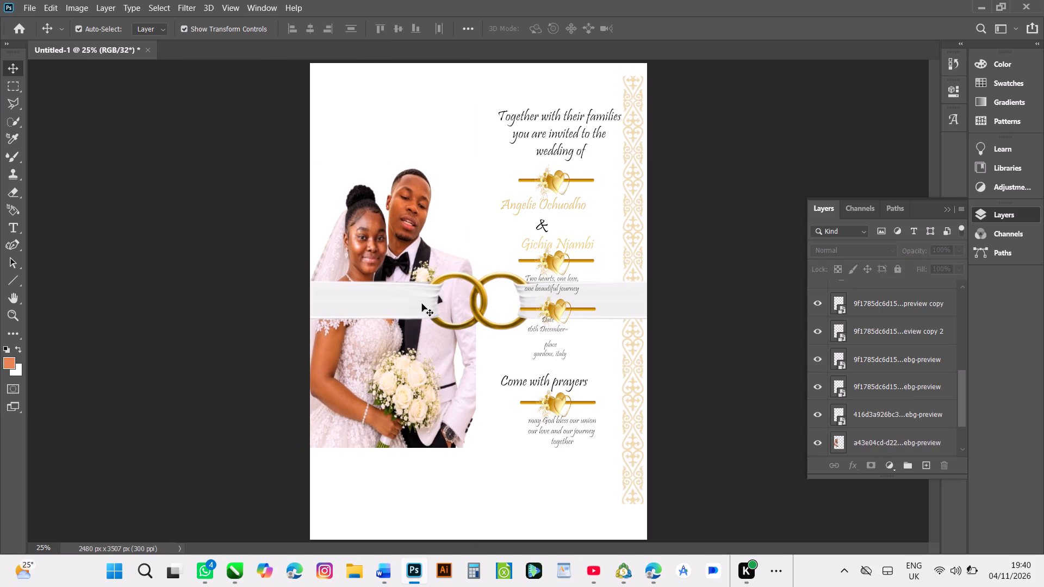
Move the gold rings and ribbon down so the band sits across the lower edge of the couple's photo.
{"action": "left_click_drag", "start_coordinate": [421, 304], "coordinate": [427, 431]}
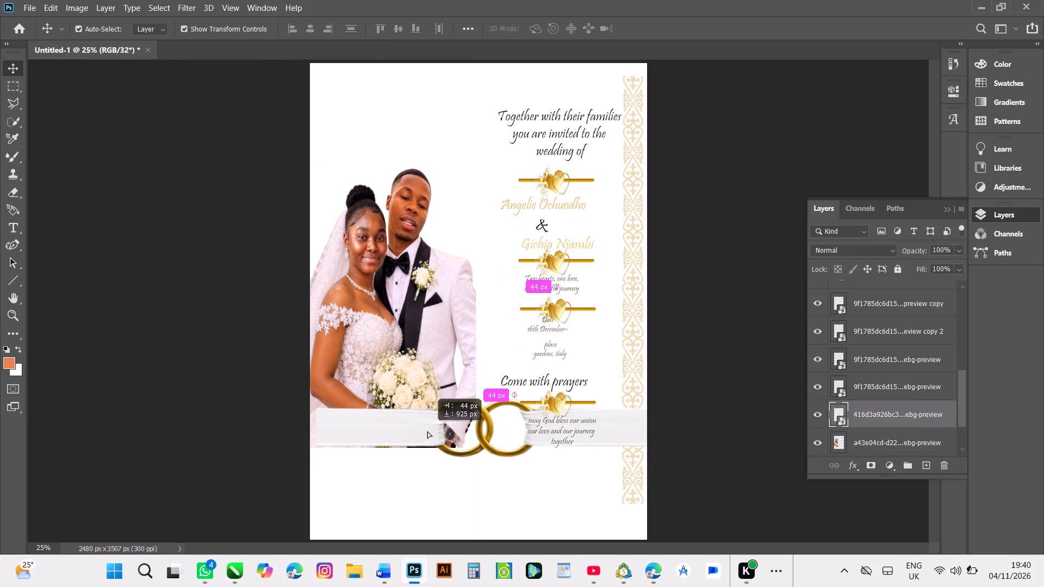
{"action": "left_click_drag", "start_coordinate": [427, 431], "coordinate": [432, 469]}
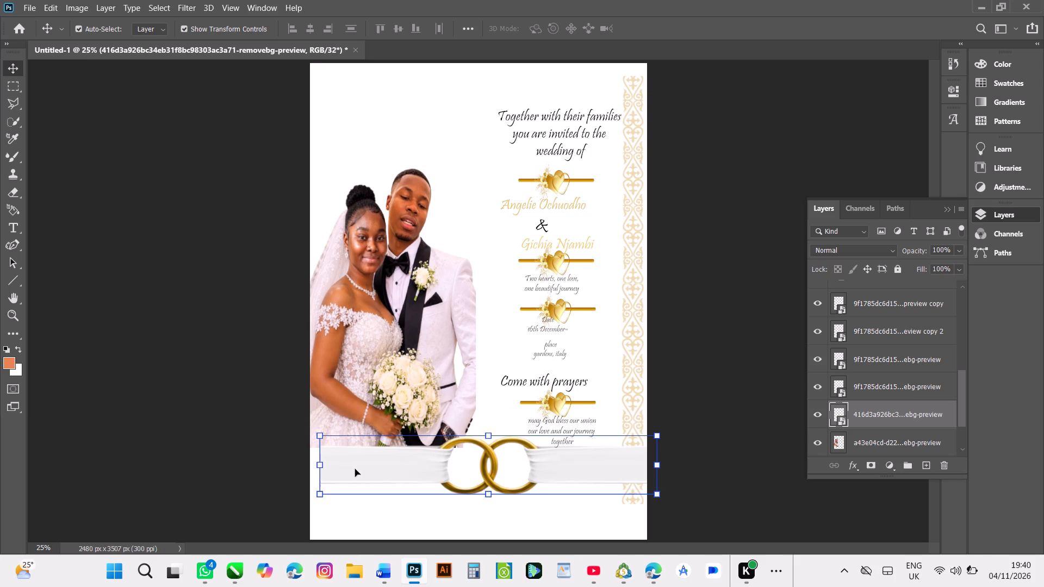
{"action": "left_click_drag", "start_coordinate": [355, 469], "coordinate": [350, 471]}
{"action": "left_click", "coordinate": [141, 309]}
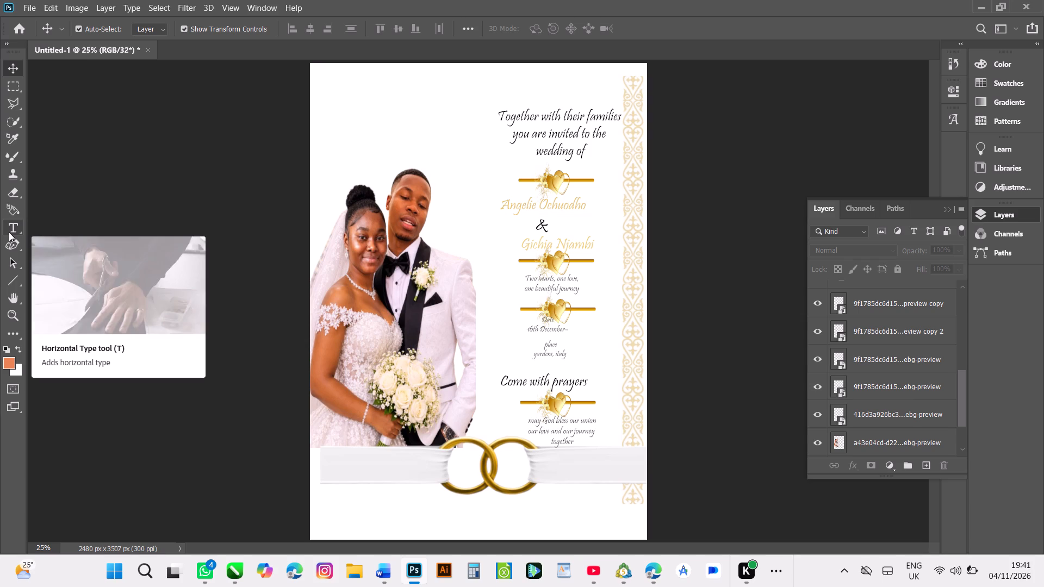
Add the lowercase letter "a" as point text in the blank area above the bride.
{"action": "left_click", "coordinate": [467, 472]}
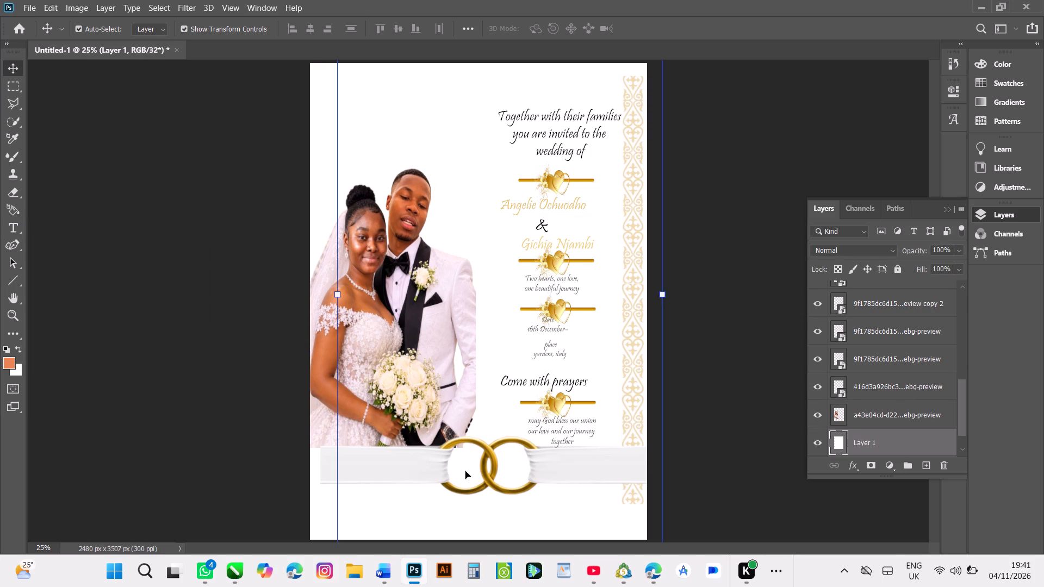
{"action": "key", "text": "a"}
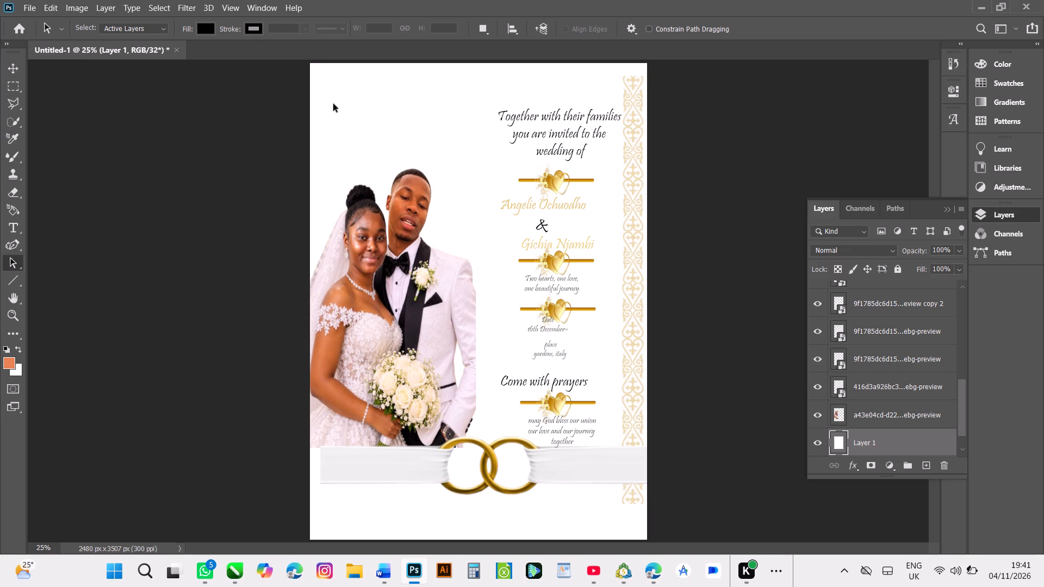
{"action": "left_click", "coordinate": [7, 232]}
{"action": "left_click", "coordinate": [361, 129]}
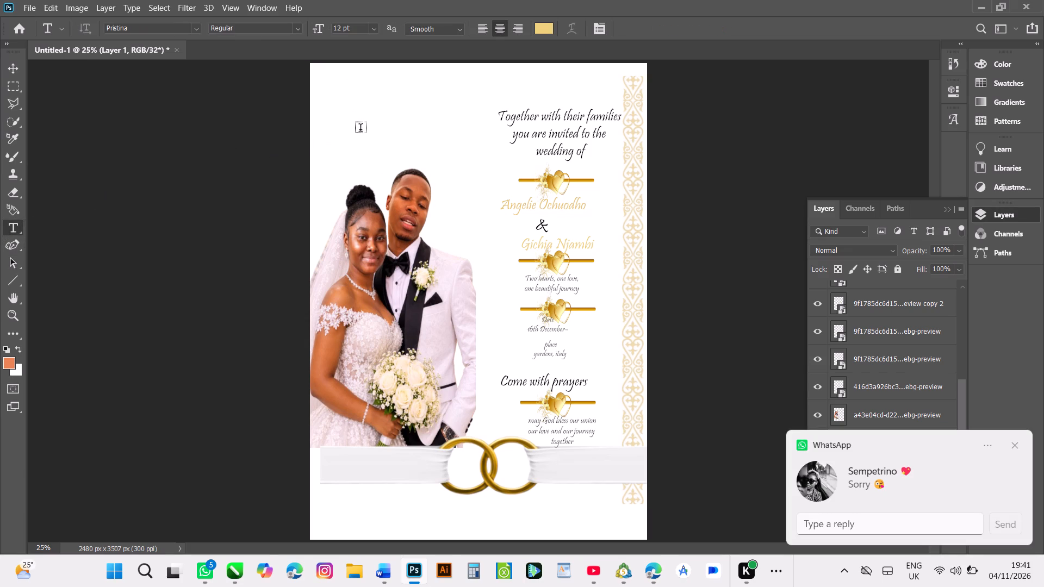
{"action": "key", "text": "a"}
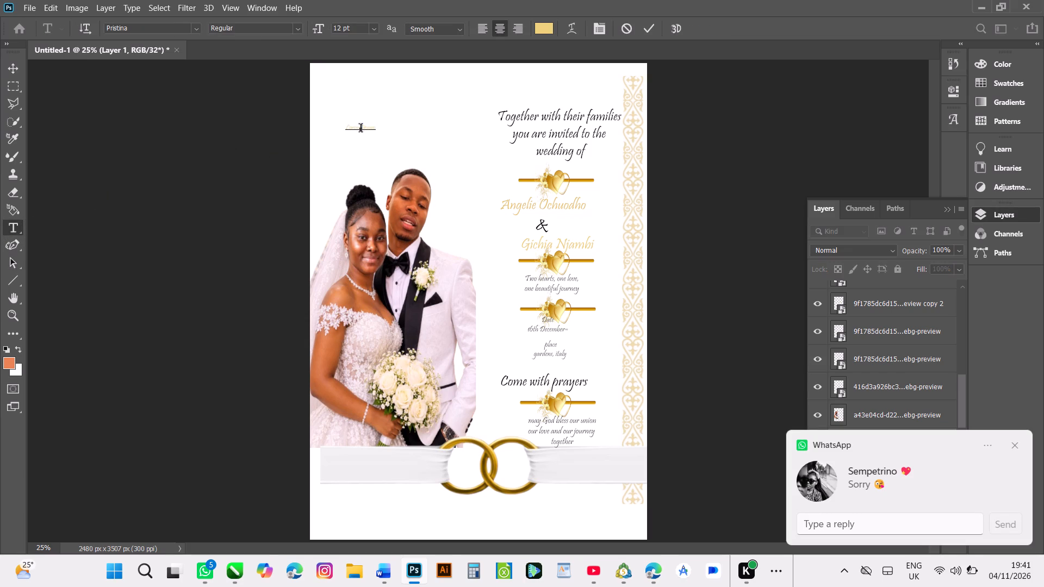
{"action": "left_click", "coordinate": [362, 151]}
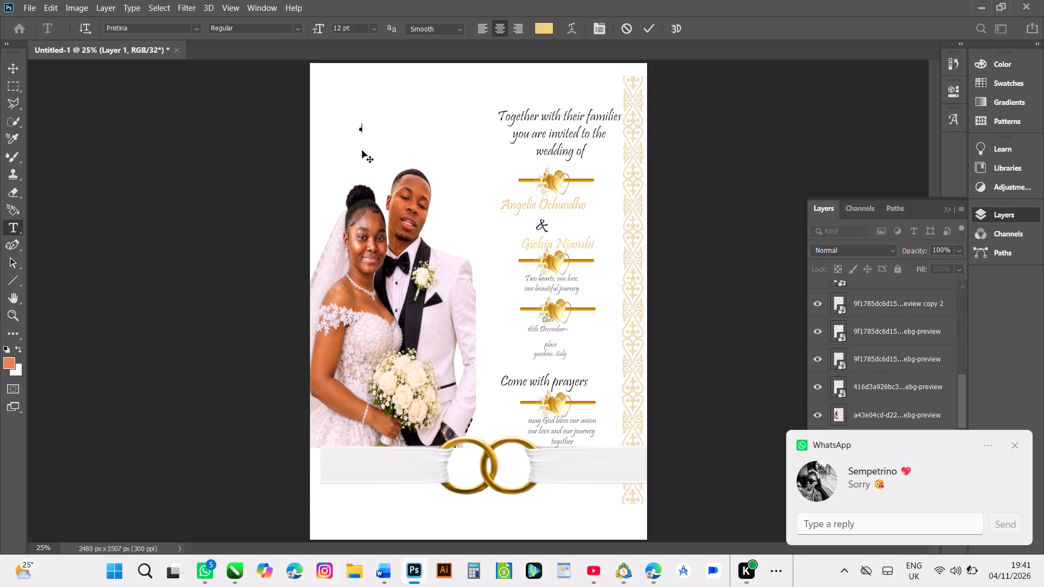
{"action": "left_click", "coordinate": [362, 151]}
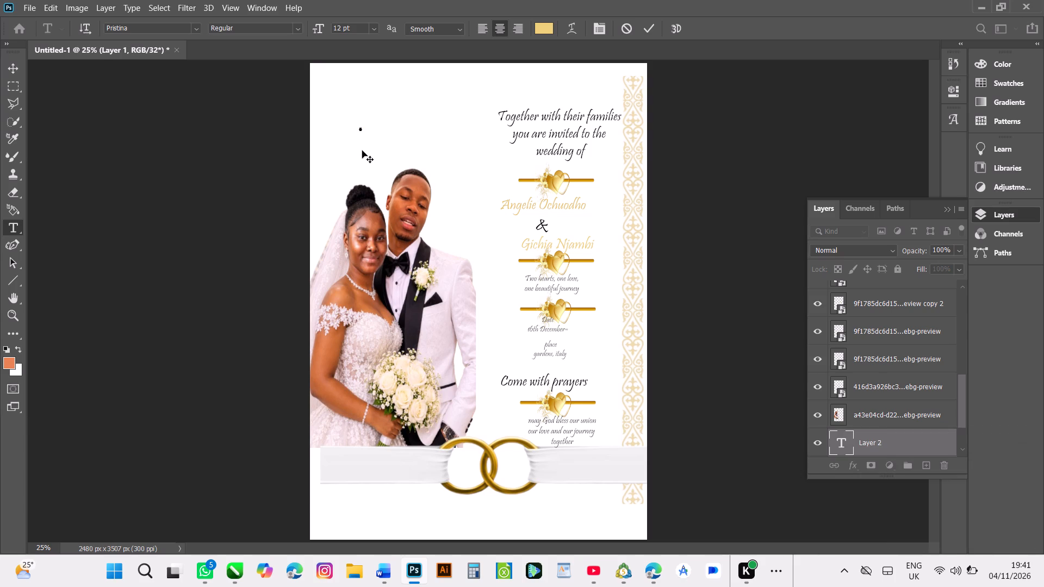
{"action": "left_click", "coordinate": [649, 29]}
Add the capital letter "G" as a separate text layer just above the bride's head.
{"action": "left_click", "coordinate": [354, 165]}
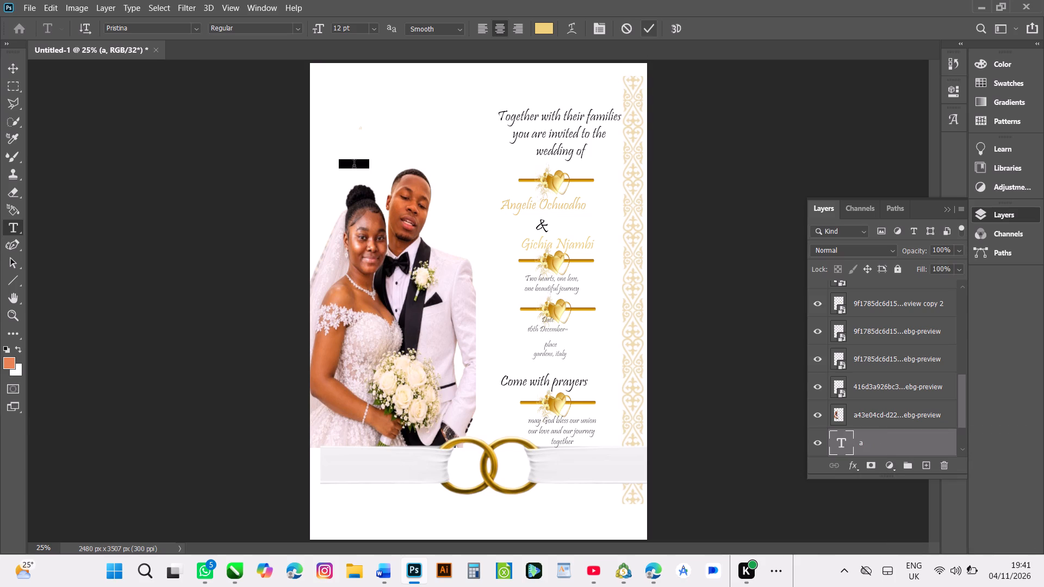
{"action": "key", "text": "g"}
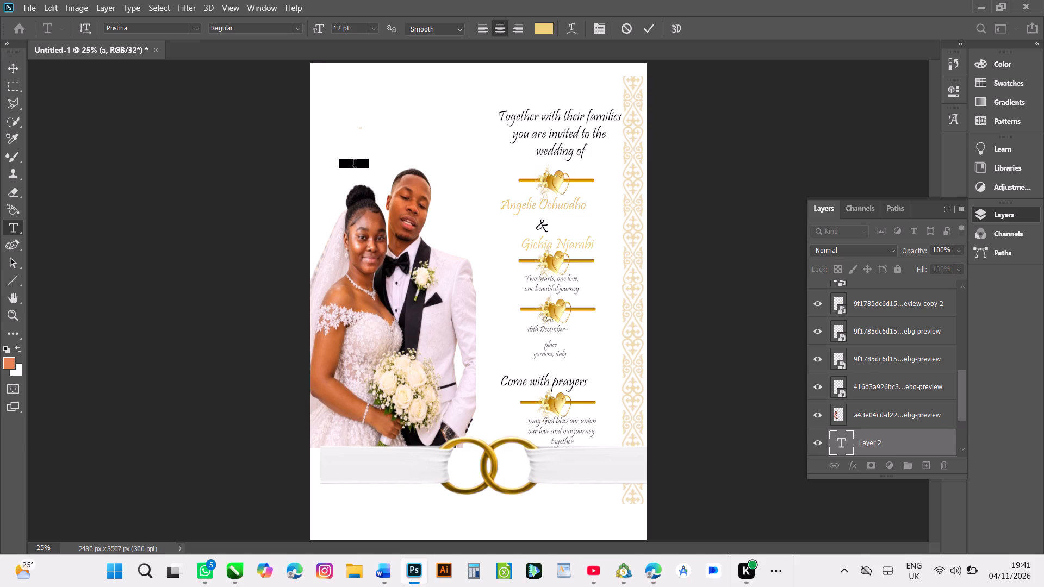
{"action": "left_click", "coordinate": [340, 134]}
{"action": "left_click", "coordinate": [645, 27]}
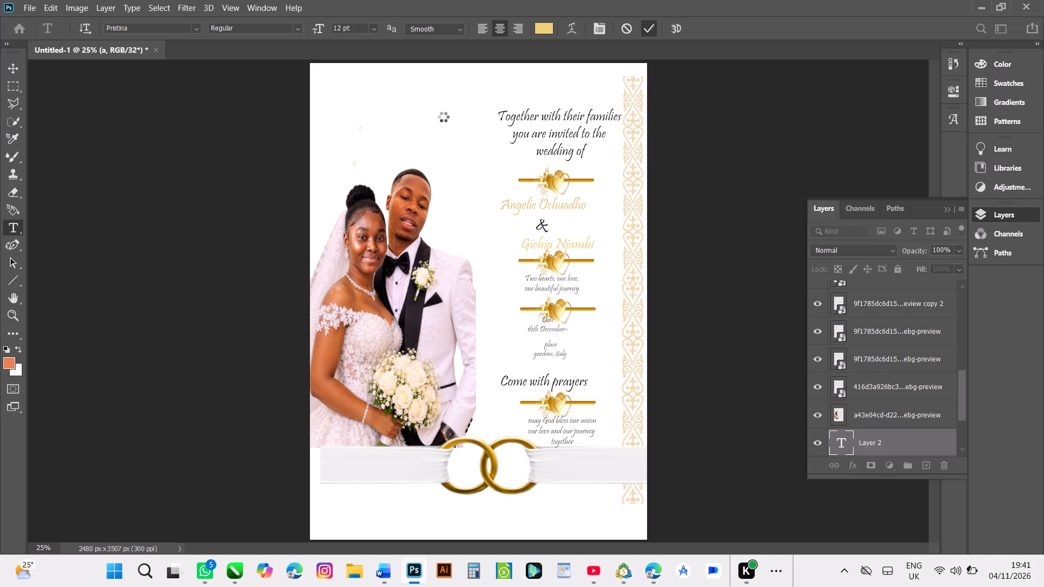
Add the capital letter "A" as a separate text layer above the groom's head.
{"action": "left_click", "coordinate": [418, 140]}
{"action": "key", "text": "a"}
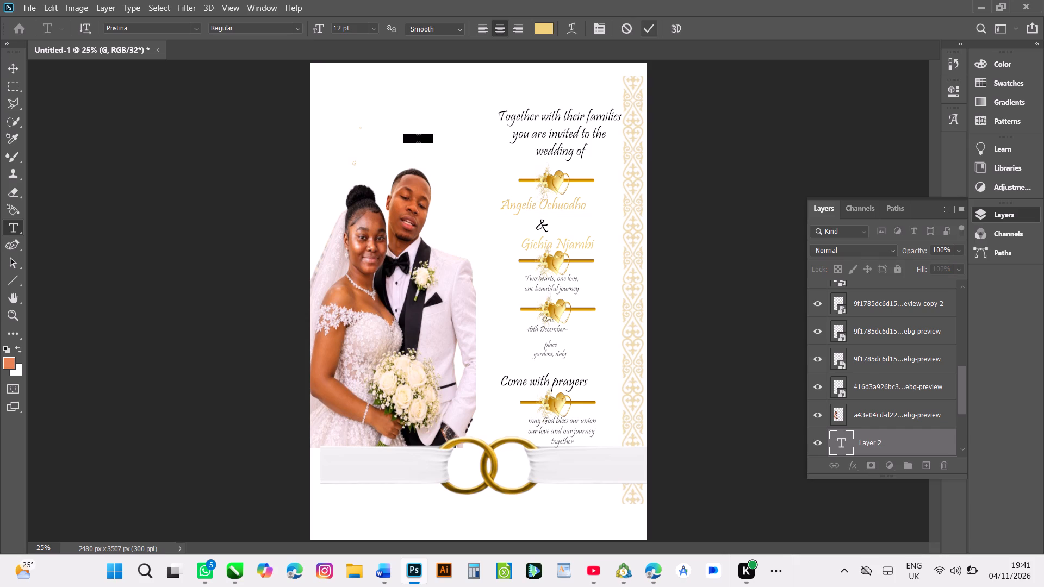
{"action": "left_click", "coordinate": [648, 32]}
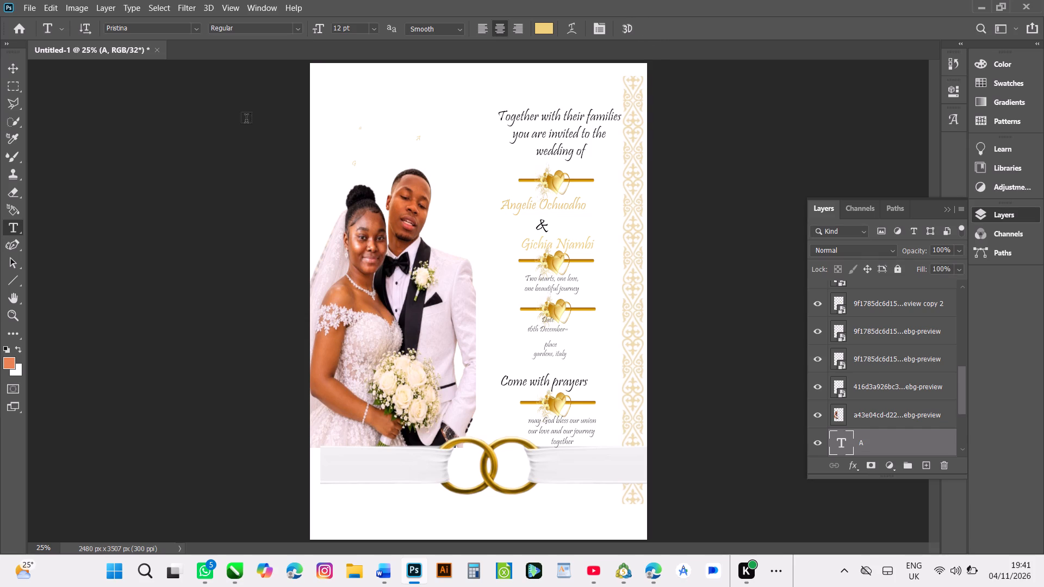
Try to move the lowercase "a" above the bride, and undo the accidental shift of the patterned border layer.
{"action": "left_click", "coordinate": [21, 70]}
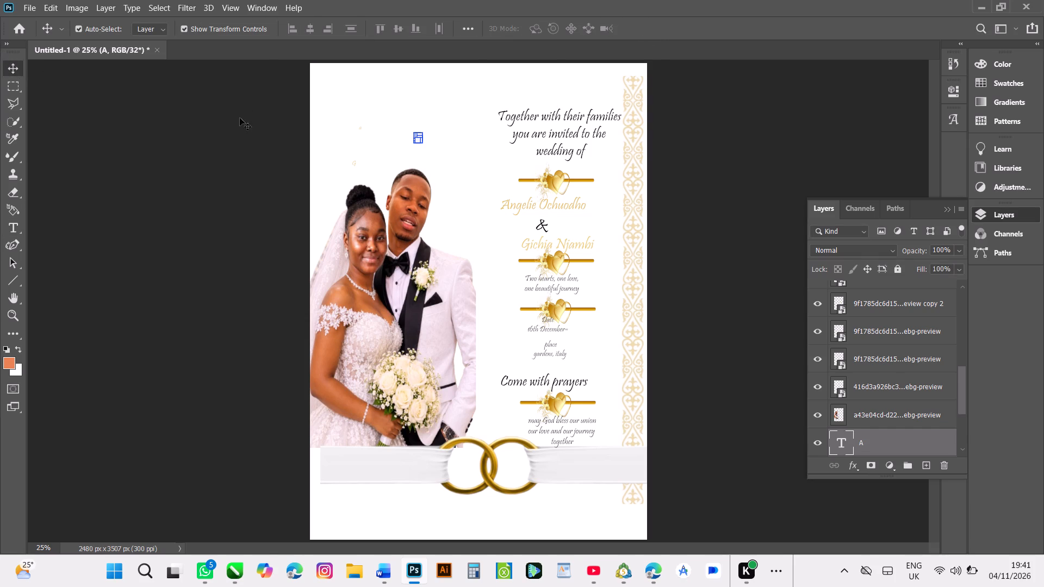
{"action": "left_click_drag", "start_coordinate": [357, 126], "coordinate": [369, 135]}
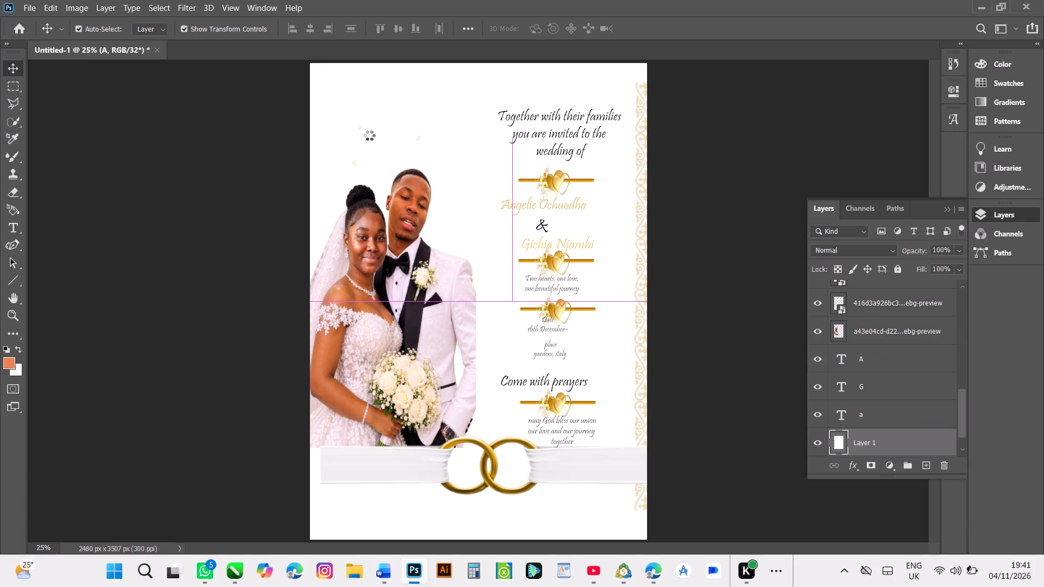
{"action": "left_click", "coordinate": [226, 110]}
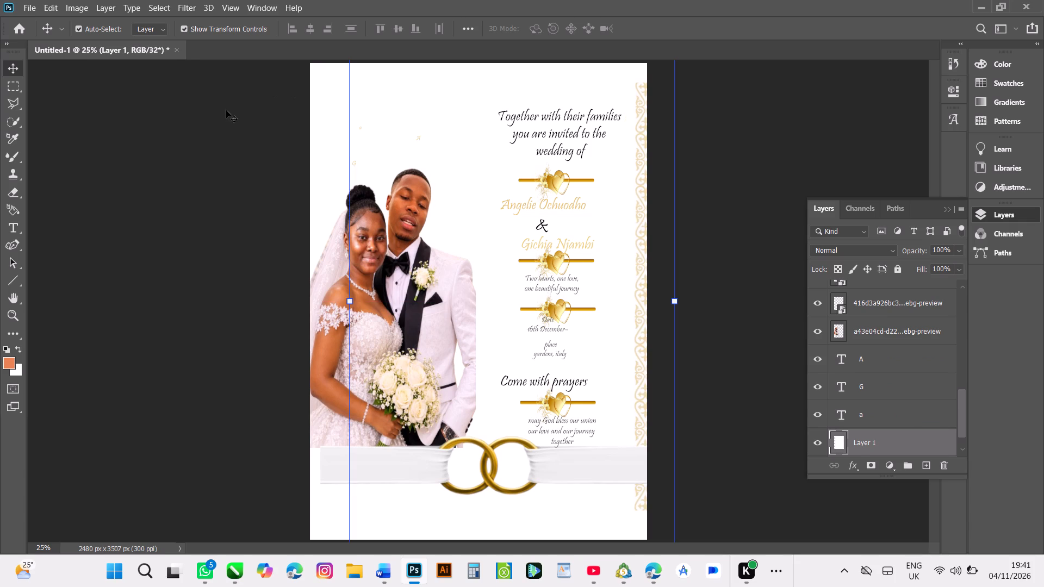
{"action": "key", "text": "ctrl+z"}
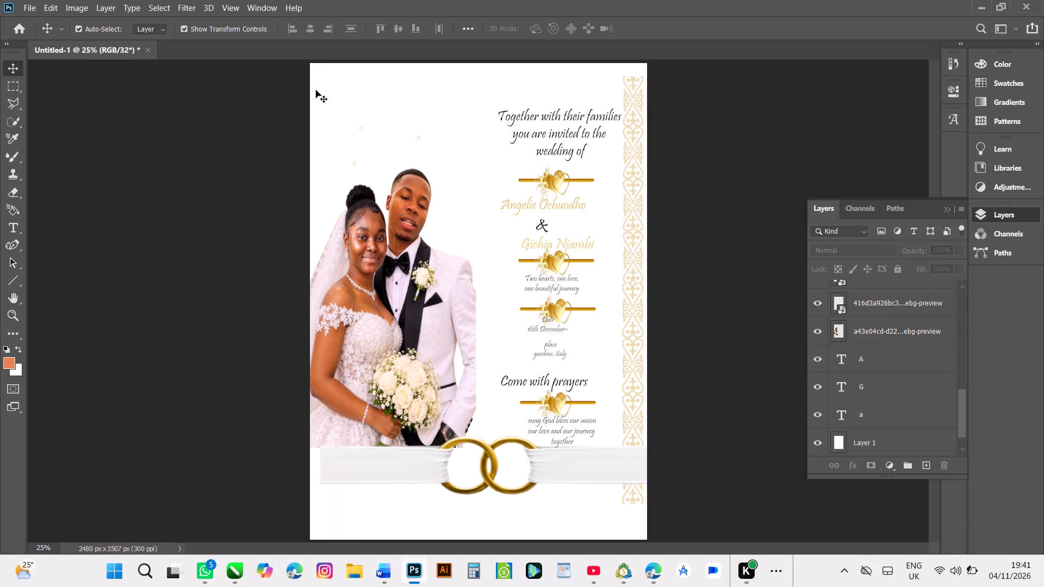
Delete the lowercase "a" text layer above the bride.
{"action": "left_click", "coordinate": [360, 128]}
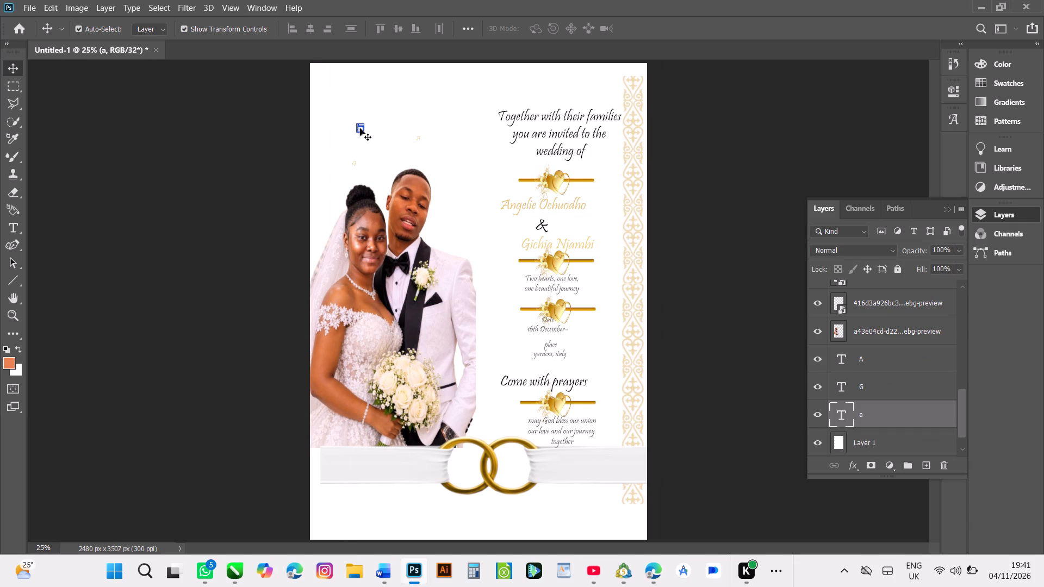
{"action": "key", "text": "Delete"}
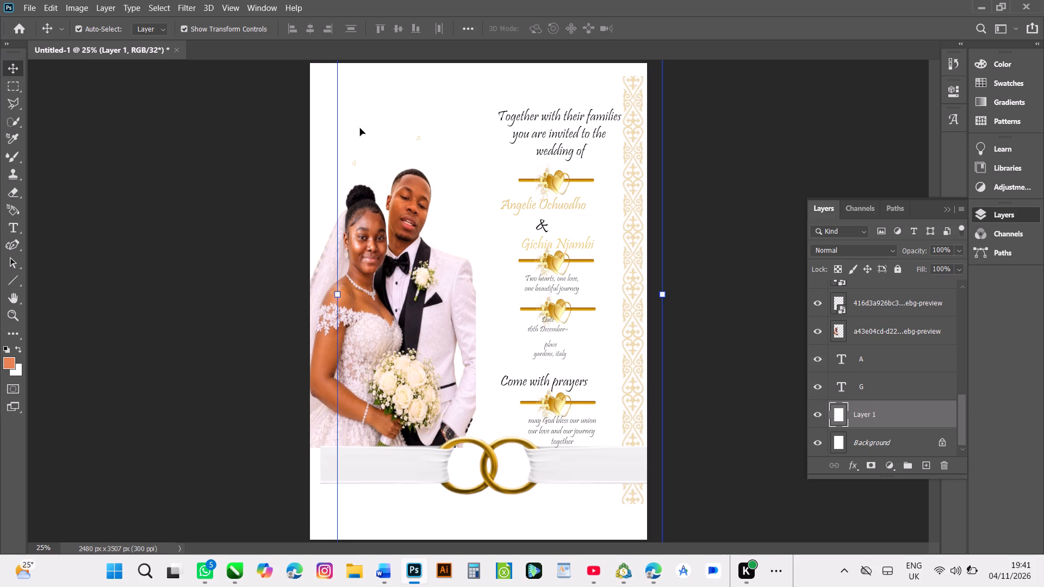
Enlarge the letter "G" above the bride proportionally to about 327%.
{"action": "left_click", "coordinate": [355, 163]}
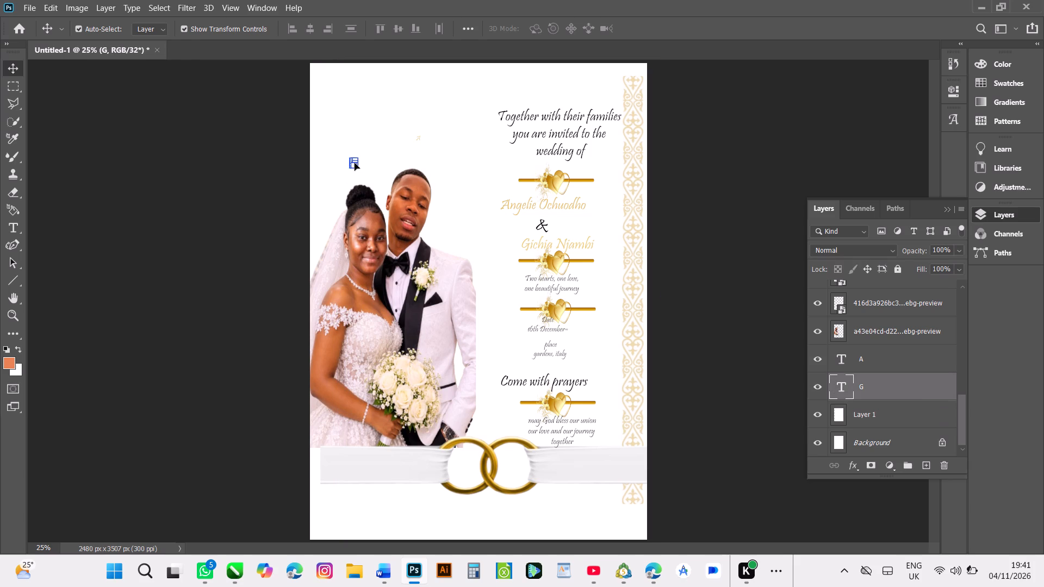
{"action": "left_click_drag", "start_coordinate": [358, 169], "coordinate": [383, 182]}
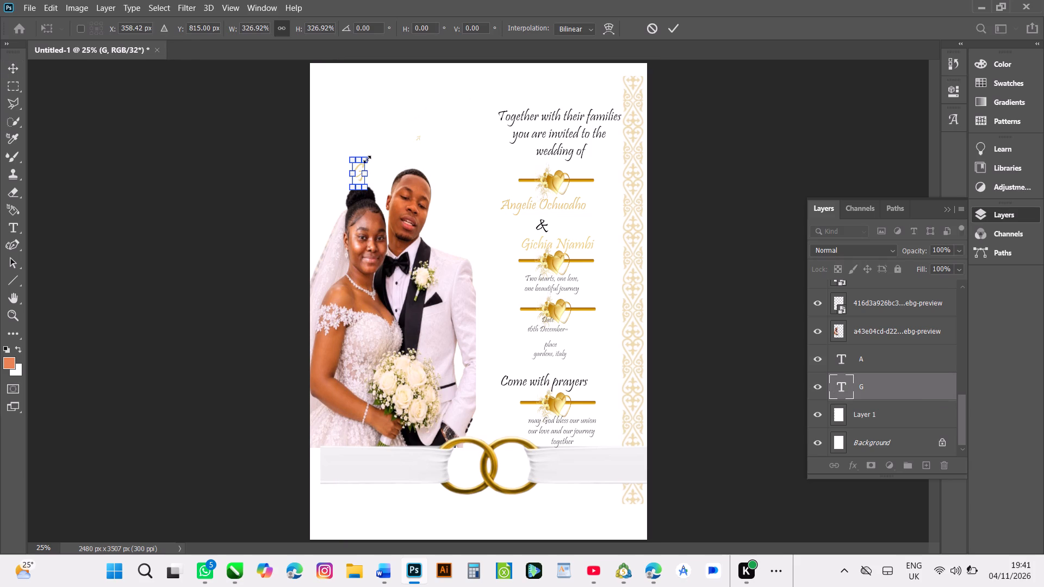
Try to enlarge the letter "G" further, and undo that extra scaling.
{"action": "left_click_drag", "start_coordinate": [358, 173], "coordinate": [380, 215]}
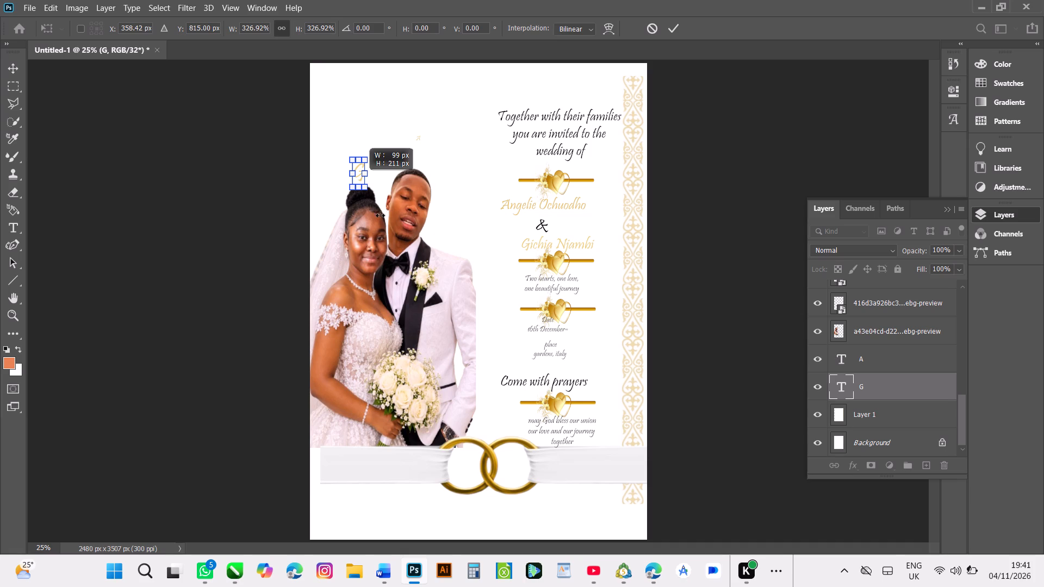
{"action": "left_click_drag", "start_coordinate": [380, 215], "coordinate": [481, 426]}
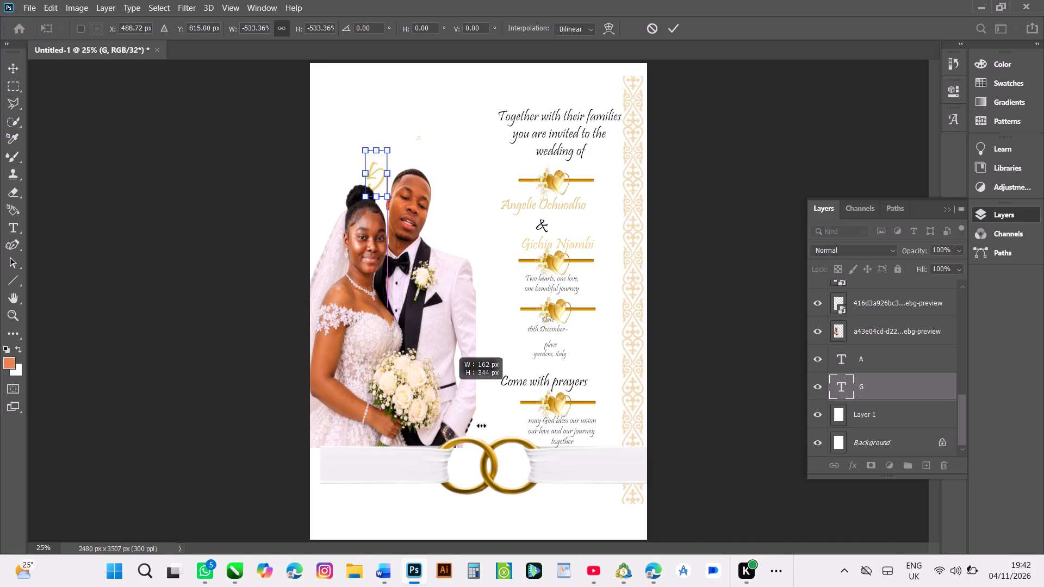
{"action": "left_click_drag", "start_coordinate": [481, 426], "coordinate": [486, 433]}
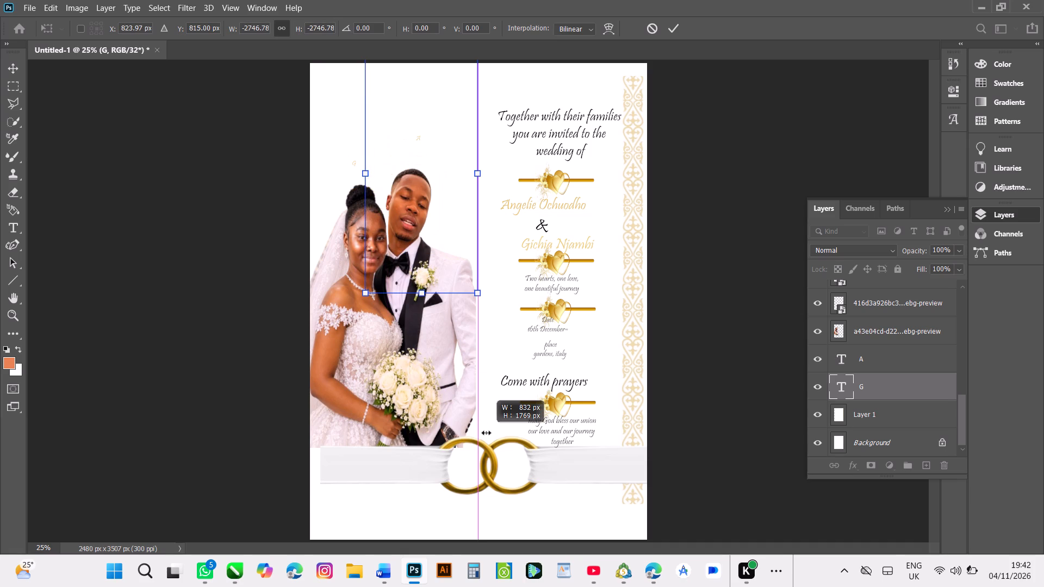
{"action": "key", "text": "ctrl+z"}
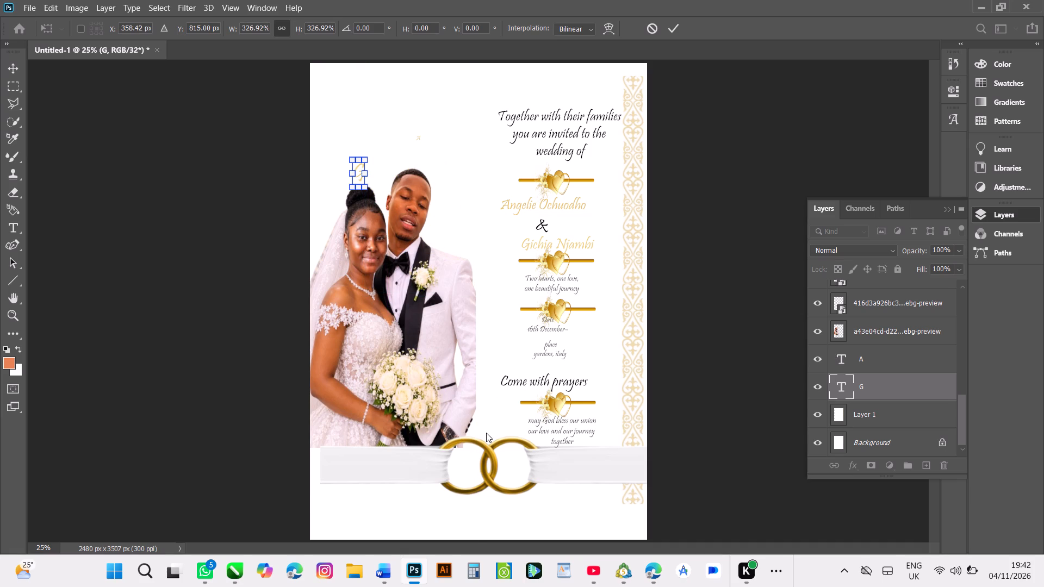
Enlarge the letter "G" above the bride proportionally once more, to about 136% of its current size.
{"action": "left_click", "coordinate": [676, 25]}
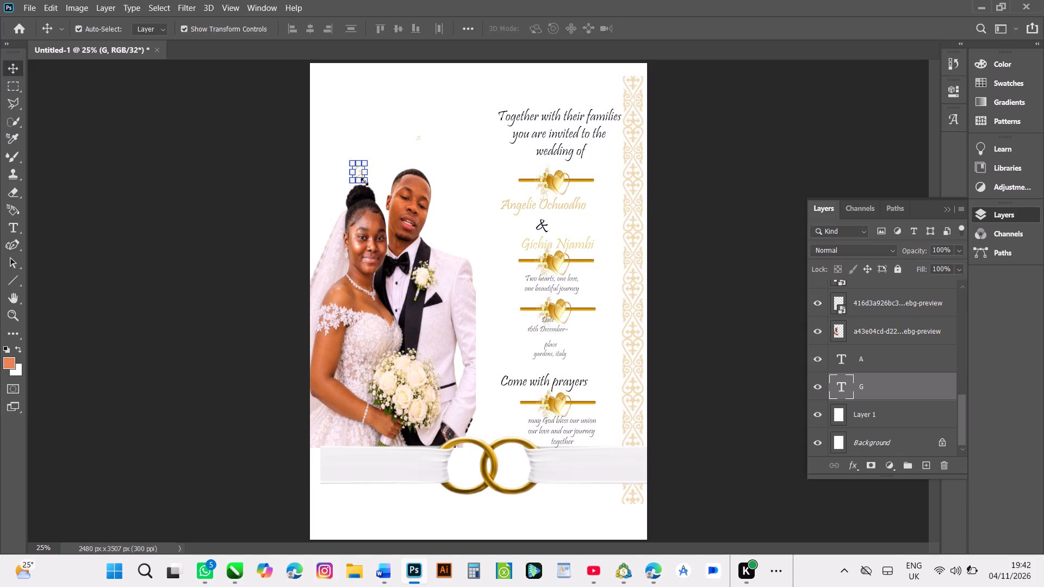
{"action": "left_click_drag", "start_coordinate": [364, 182], "coordinate": [376, 189]}
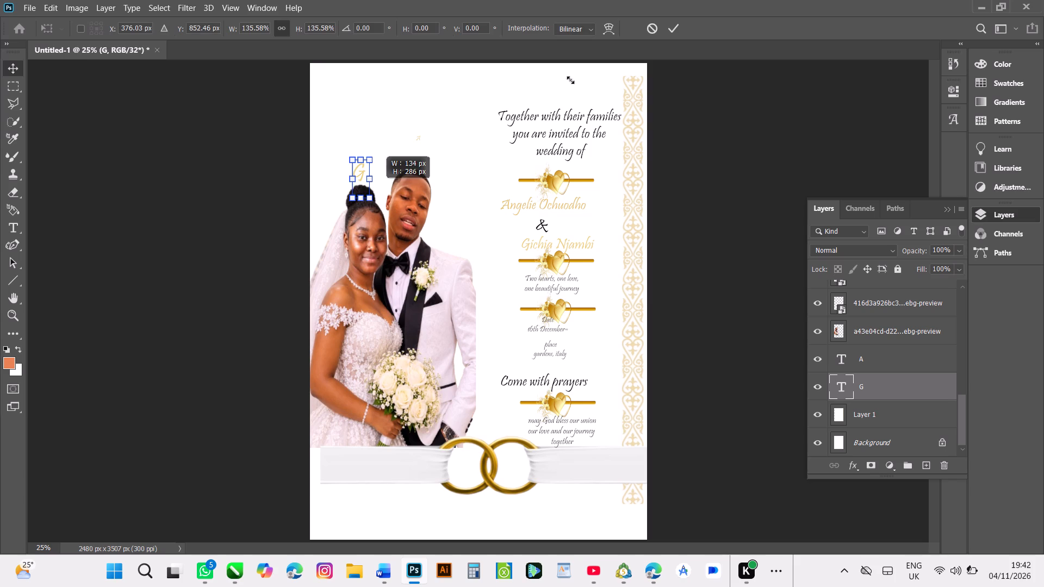
{"action": "left_click", "coordinate": [674, 29]}
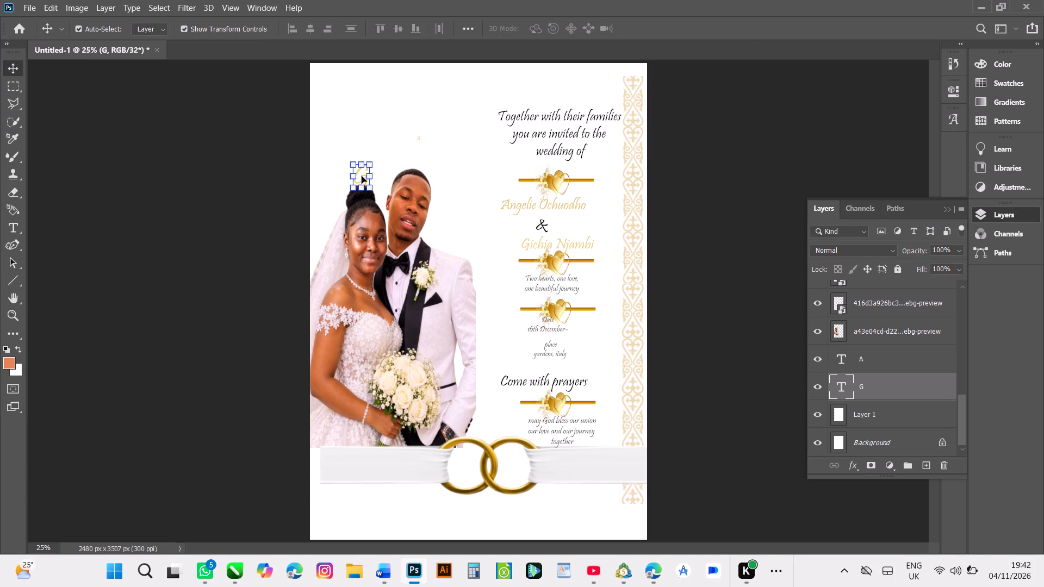
Move the letter "G" into the centre of the right-hand gold ring on the ribbon below the photo.
{"action": "left_click_drag", "start_coordinate": [362, 176], "coordinate": [487, 380]}
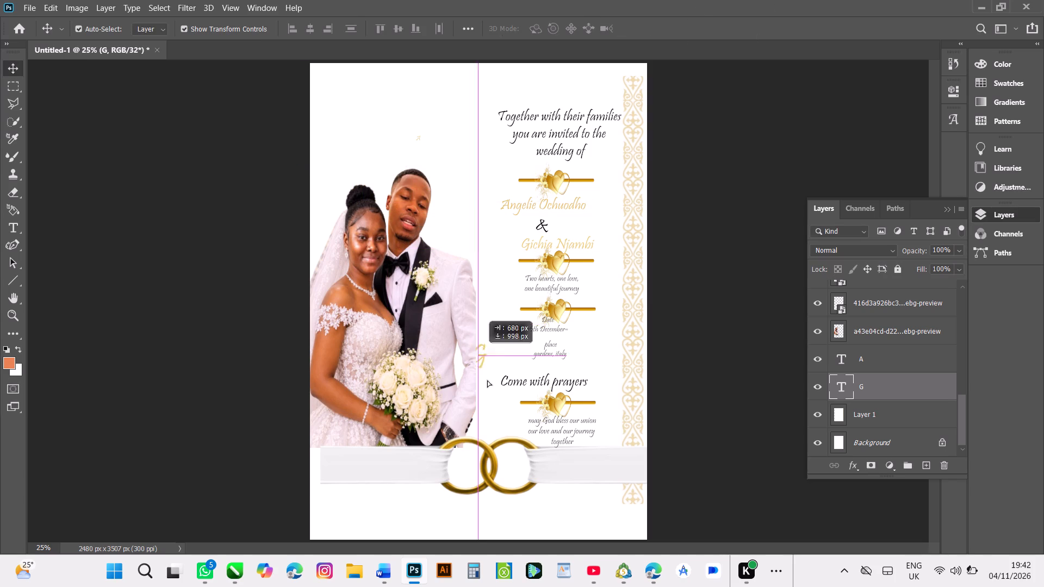
{"action": "left_click_drag", "start_coordinate": [487, 380], "coordinate": [511, 466]}
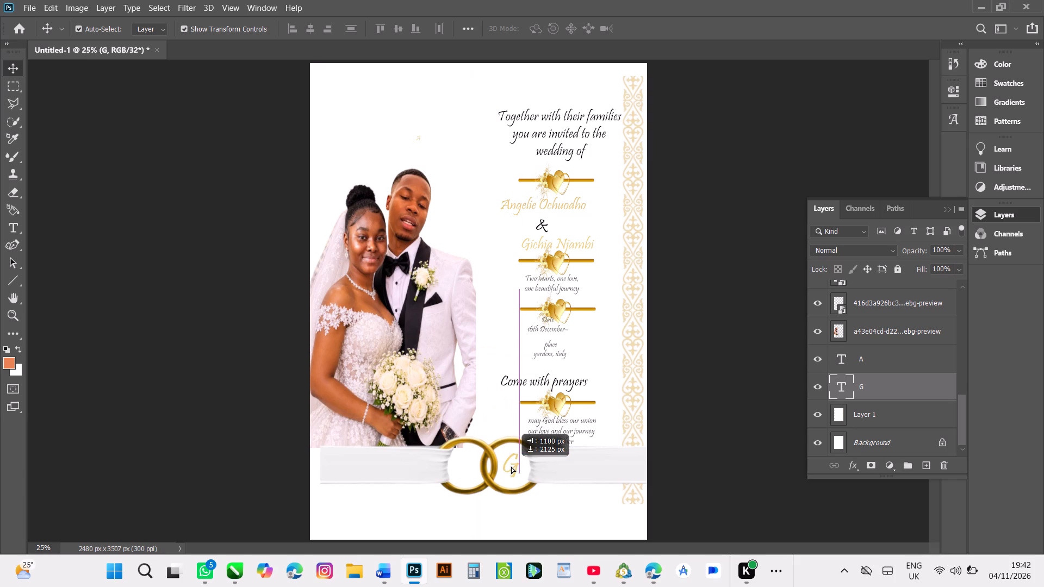
{"action": "left_click_drag", "start_coordinate": [511, 466], "coordinate": [514, 466]}
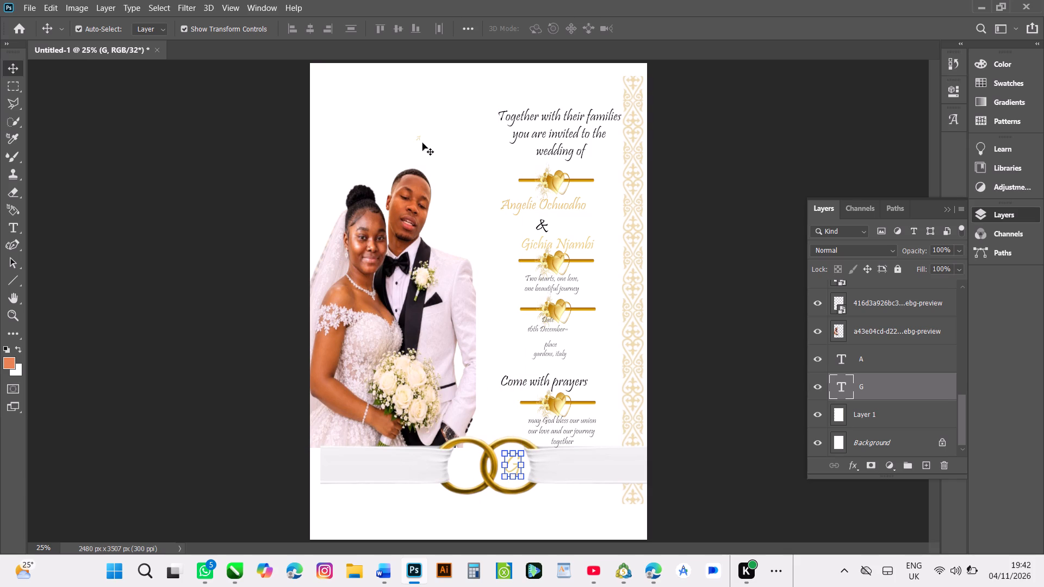
Enlarge the tiny letter "A" above the groom proportionally to about 350%.
{"action": "left_click", "coordinate": [419, 139]}
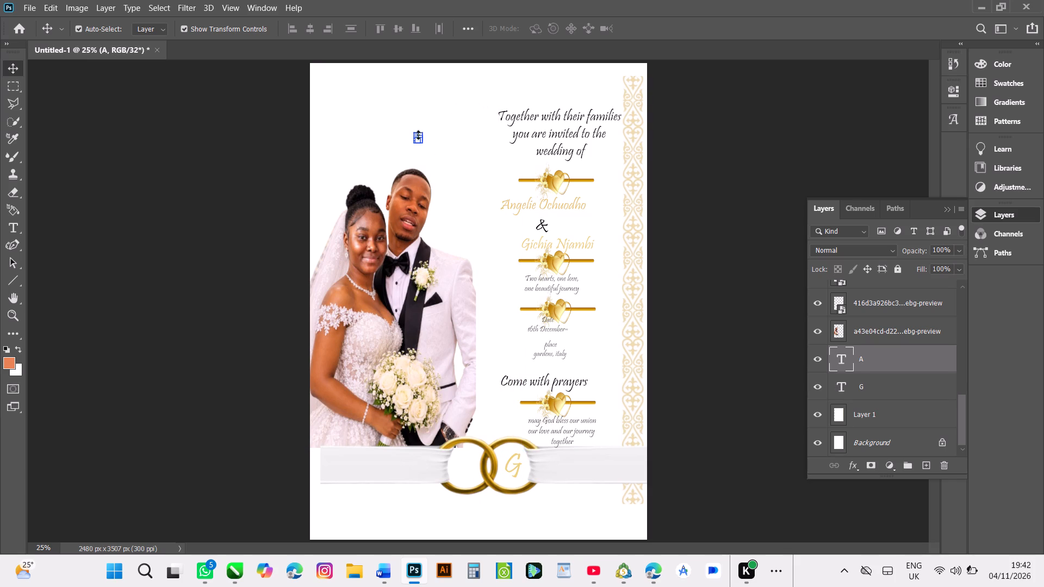
{"action": "left_click_drag", "start_coordinate": [421, 141], "coordinate": [430, 146]}
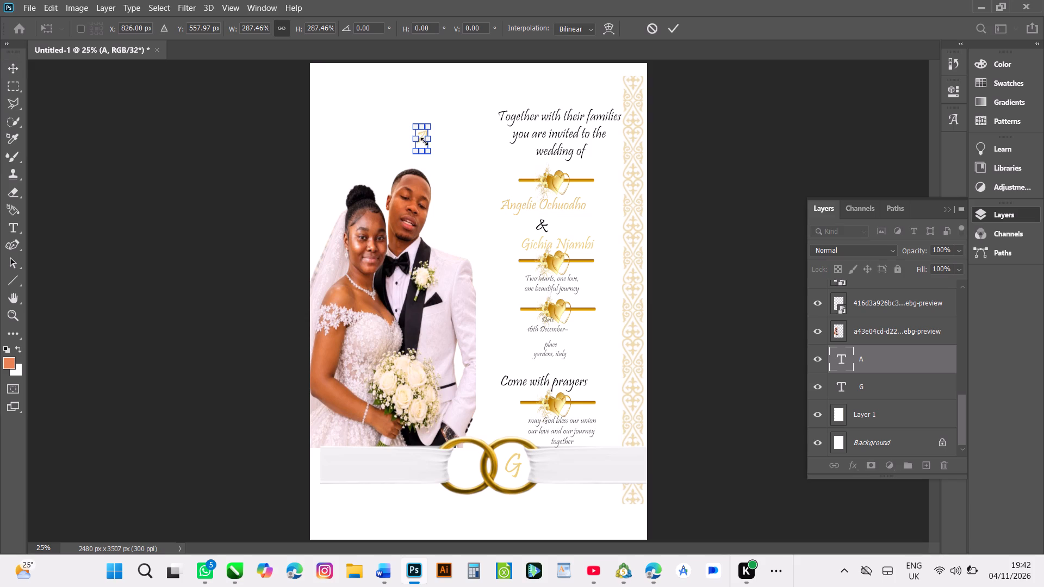
{"action": "left_click_drag", "start_coordinate": [431, 155], "coordinate": [438, 159]}
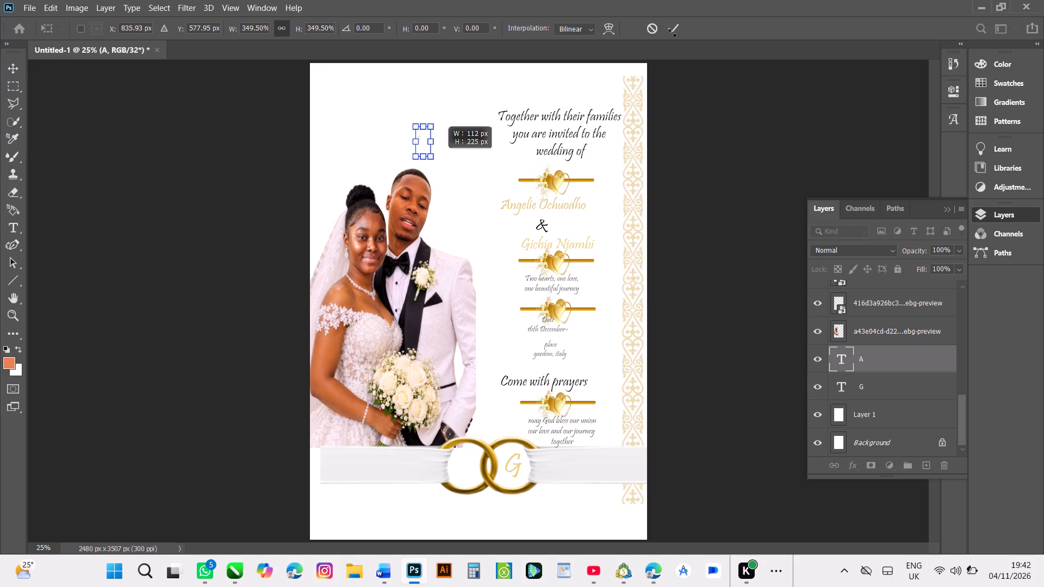
{"action": "left_click", "coordinate": [672, 33]}
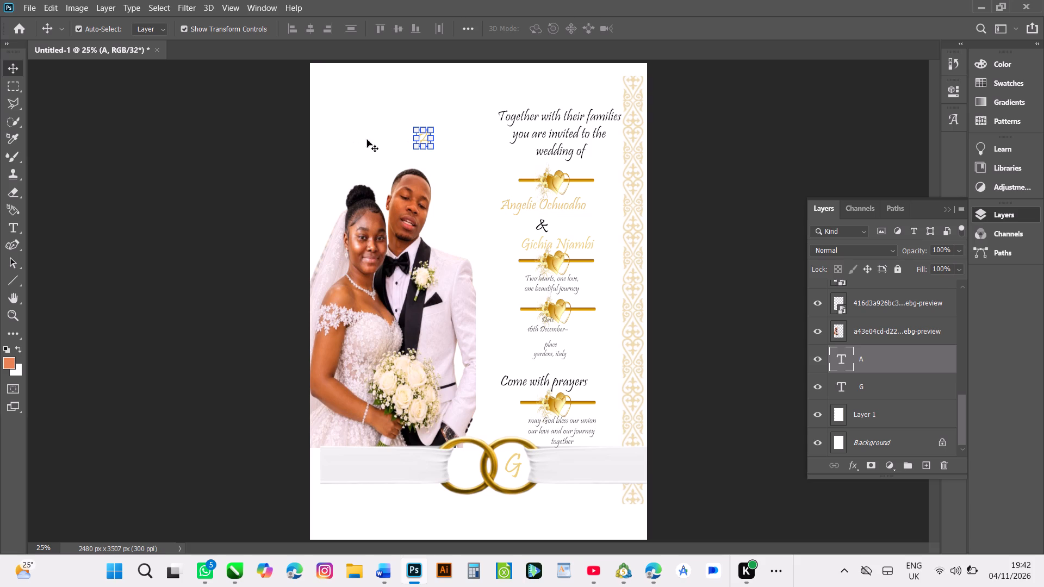
Move the letter "A" into the centre of the left-hand gold ring, level with the "G".
{"action": "left_click", "coordinate": [377, 143]}
{"action": "left_click", "coordinate": [426, 138]}
{"action": "key", "text": "ctrl+equal"}
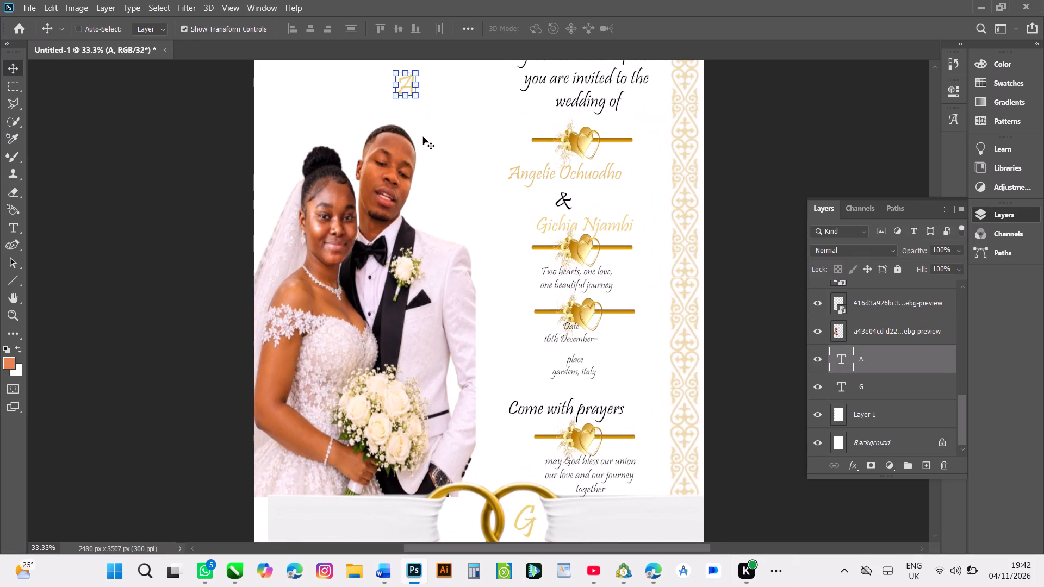
{"action": "left_click_drag", "start_coordinate": [406, 82], "coordinate": [416, 164]}
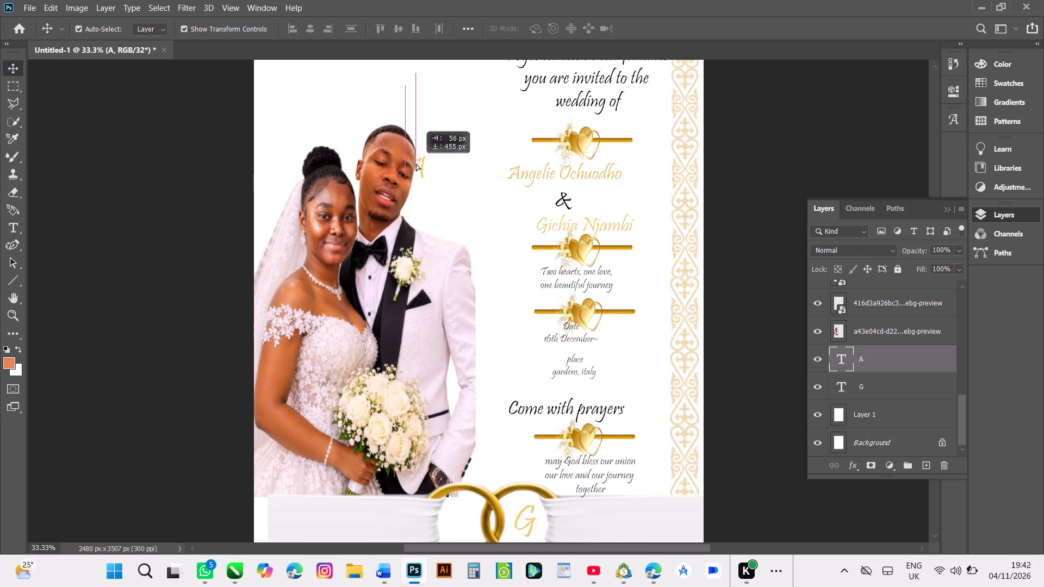
{"action": "left_click_drag", "start_coordinate": [416, 164], "coordinate": [464, 520]}
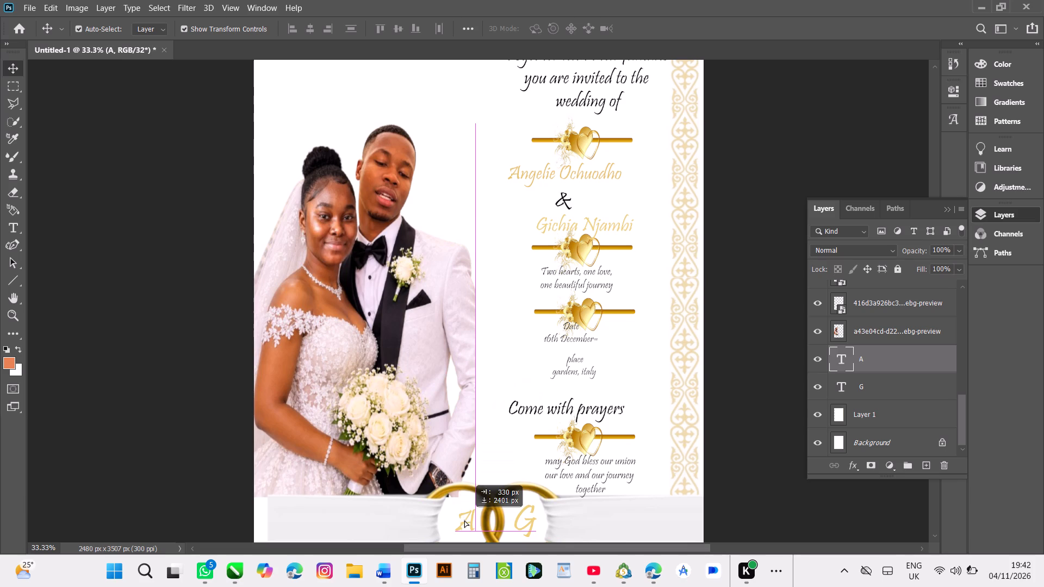
{"action": "left_click_drag", "start_coordinate": [464, 520], "coordinate": [461, 520]}
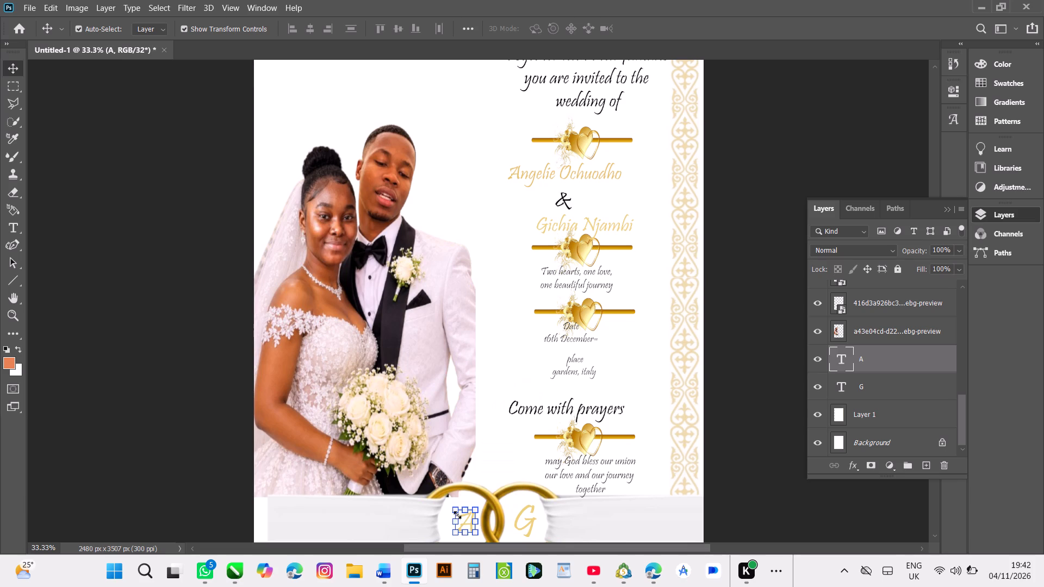
Scale the letter "A" in the left-hand ring up proportionally to about 111% and deselect it.
{"action": "left_click", "coordinate": [456, 512]}
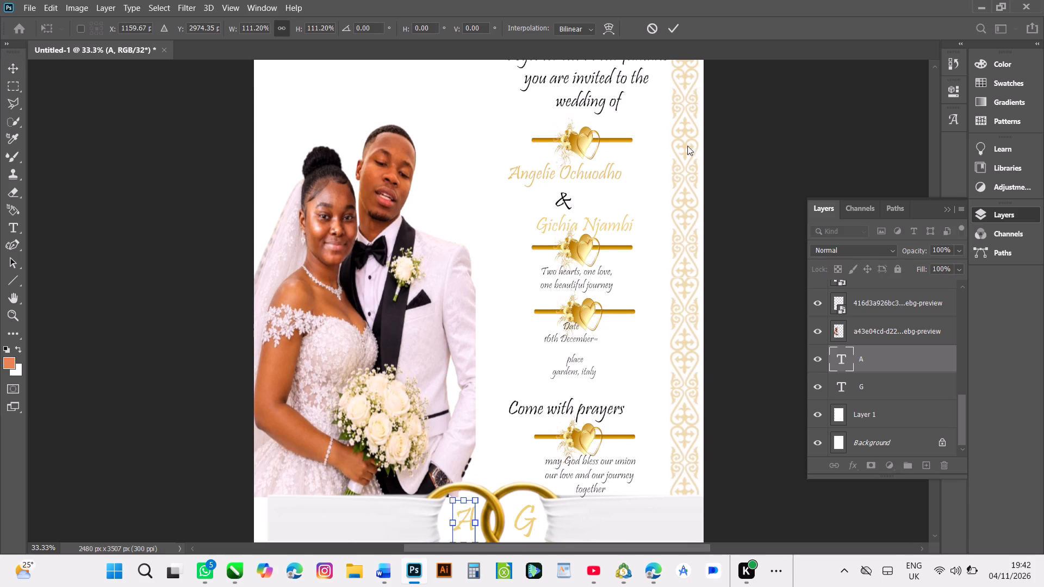
{"action": "left_click", "coordinate": [759, 146]}
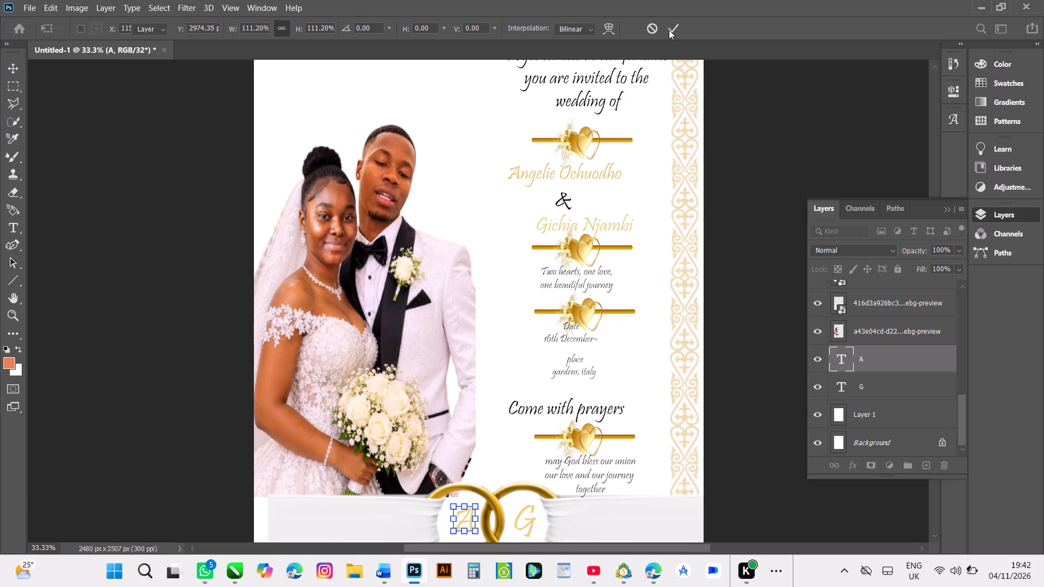
{"action": "left_click", "coordinate": [726, 220]}
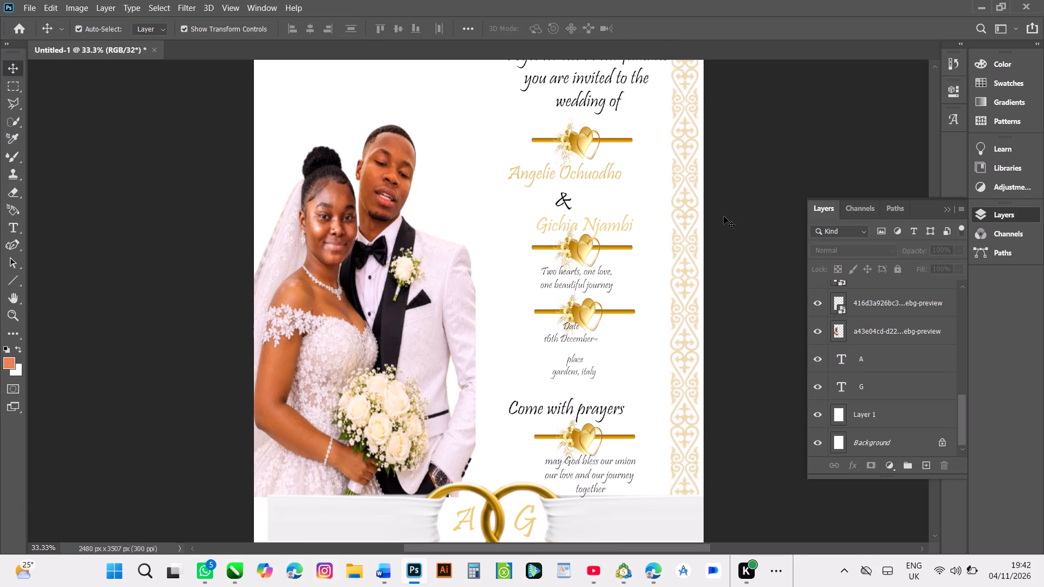
{"action": "key", "text": "ctrl+minus"}
{"action": "key", "text": "ctrl+minus"}
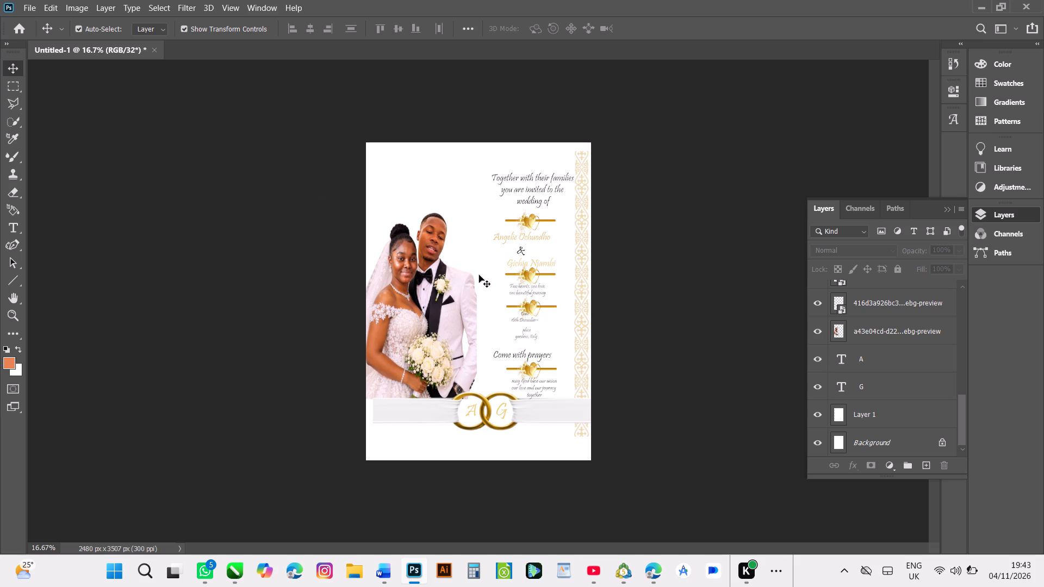
Switch to Pinterest in Edge and browse the images related to the gold rings ribbon for another wedding decoration.
{"action": "left_click", "coordinate": [653, 572]}
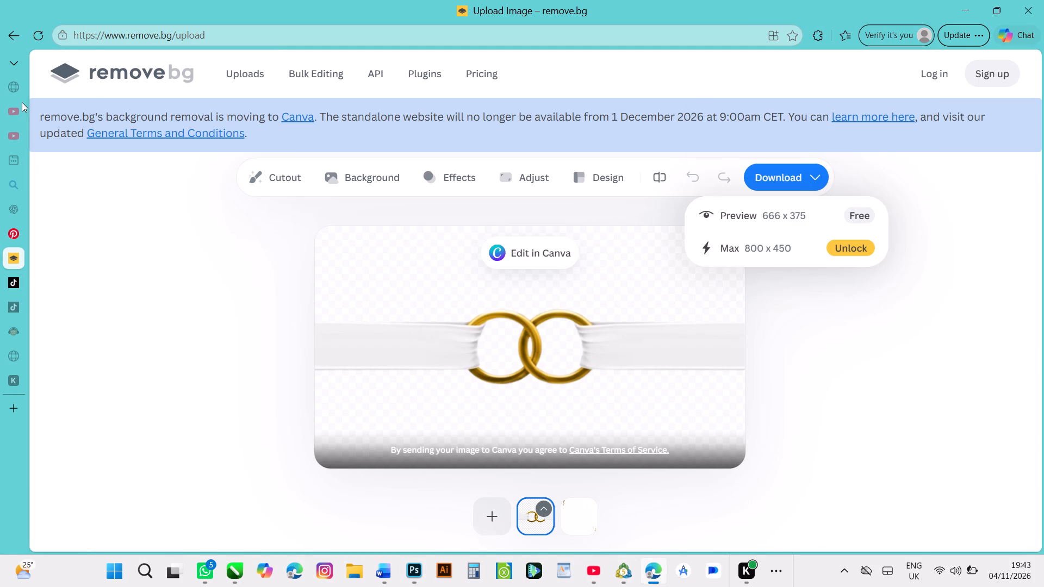
{"action": "left_click", "coordinate": [64, 232]}
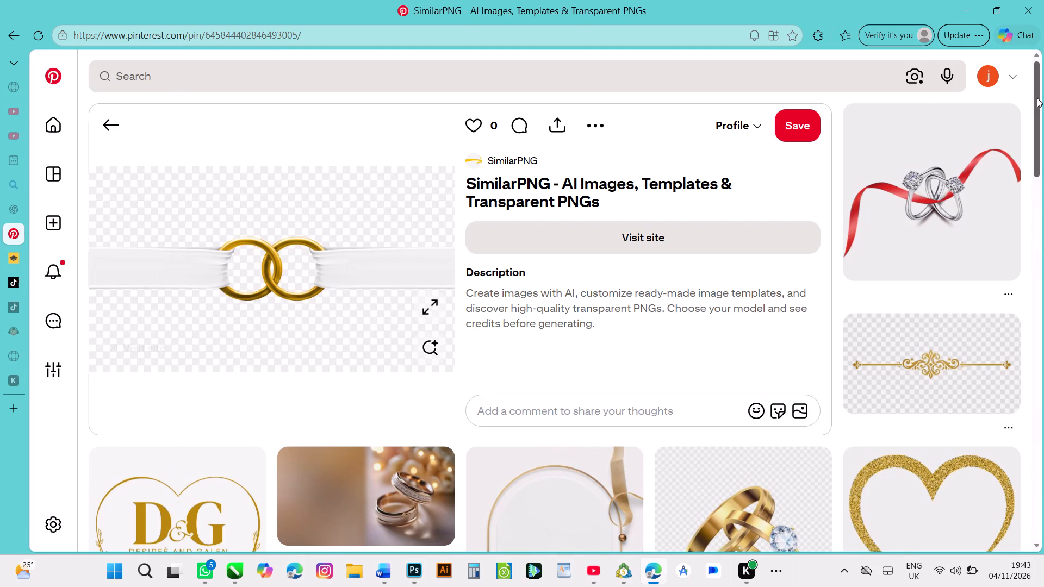
{"action": "left_click_drag", "start_coordinate": [1037, 98], "coordinate": [1043, 176]}
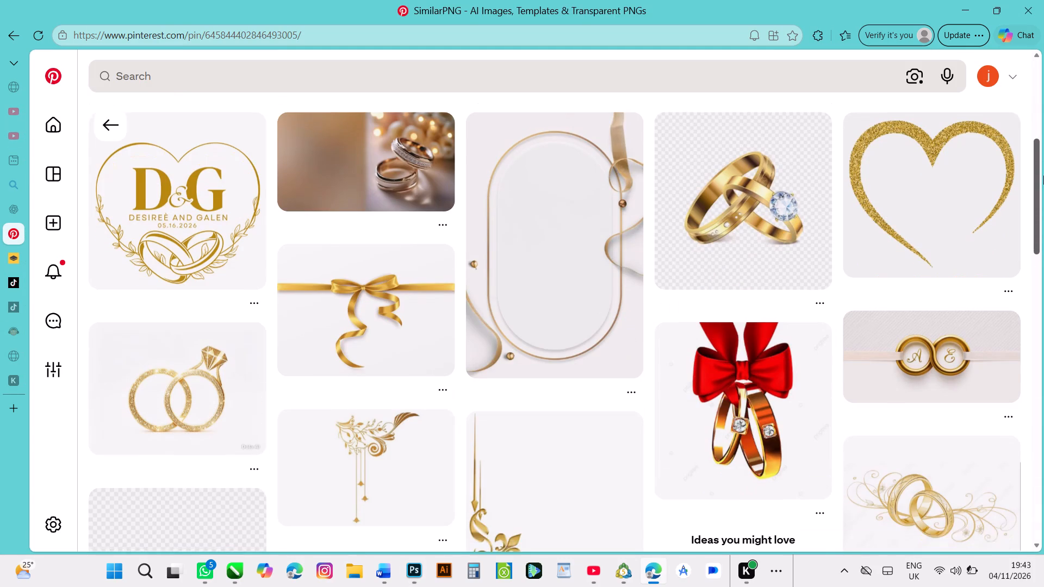
{"action": "left_click_drag", "start_coordinate": [1043, 176], "coordinate": [1043, 204]}
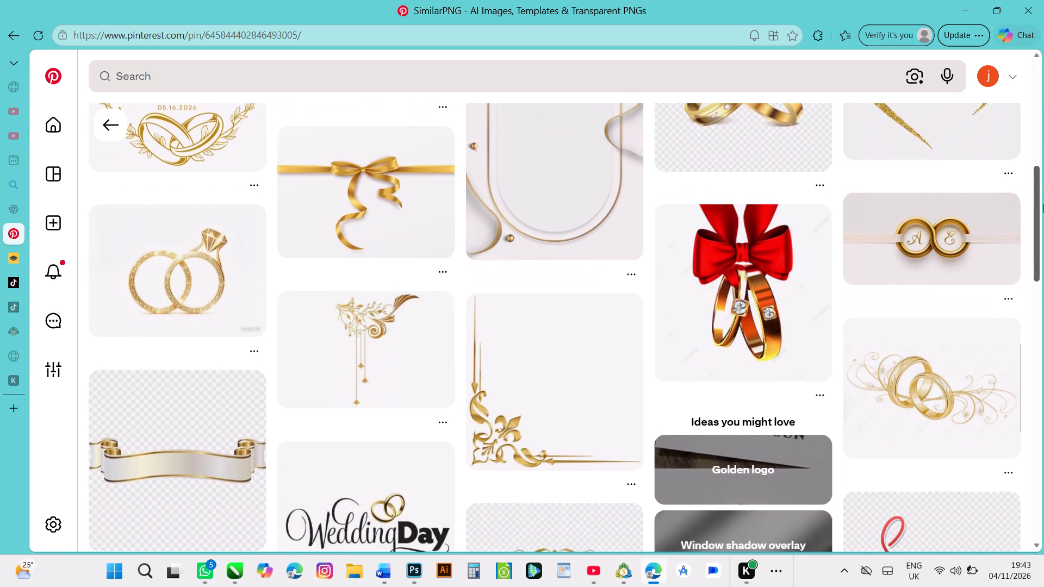
{"action": "left_click_drag", "start_coordinate": [1043, 204], "coordinate": [1043, 236]}
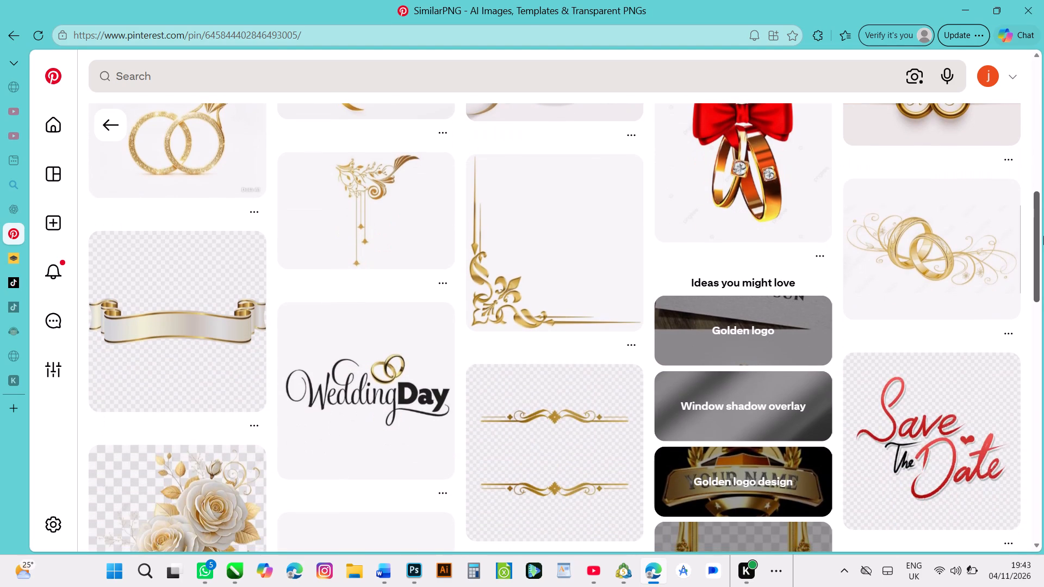
{"action": "left_click_drag", "start_coordinate": [1043, 236], "coordinate": [1043, 288]}
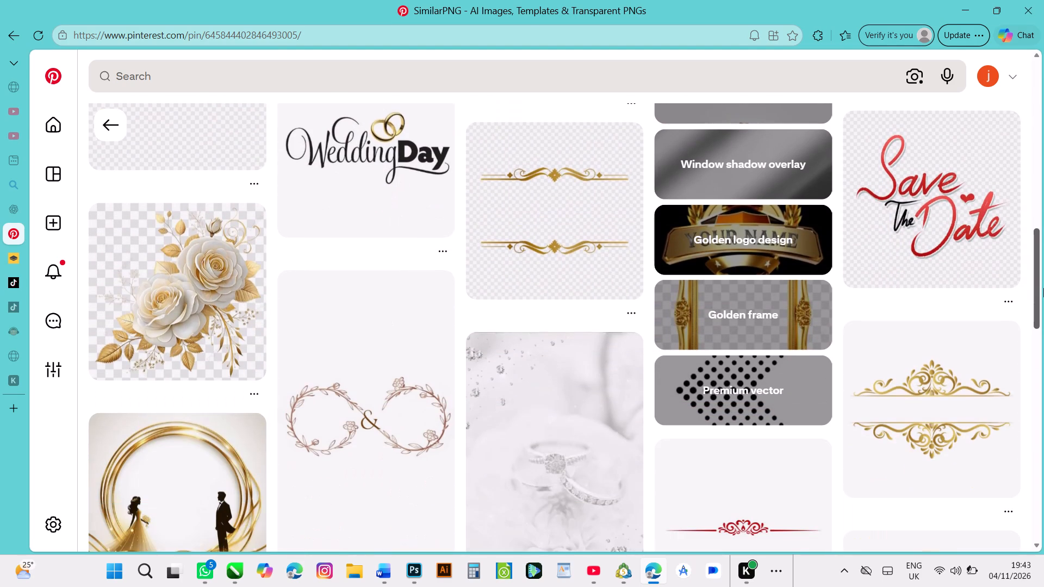
{"action": "left_click_drag", "start_coordinate": [1043, 288], "coordinate": [1043, 336]}
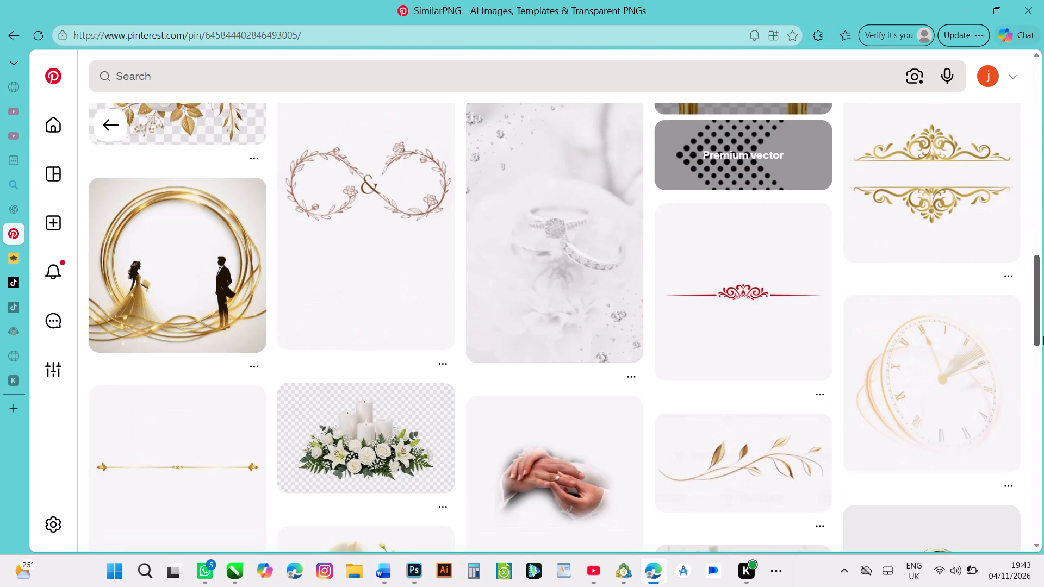
{"action": "left_click_drag", "start_coordinate": [1043, 336], "coordinate": [1043, 379]}
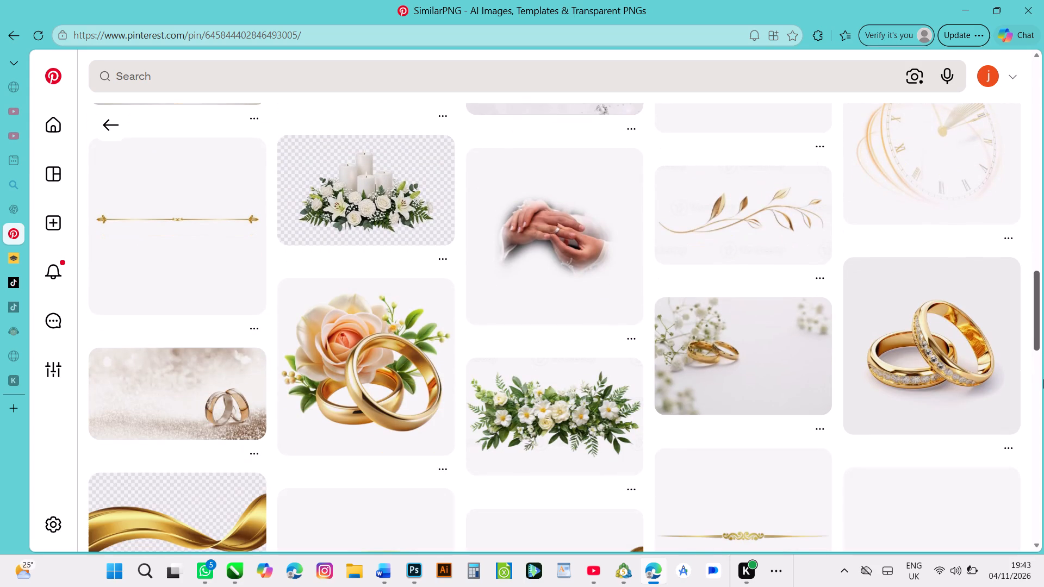
{"action": "left_click_drag", "start_coordinate": [1043, 379], "coordinate": [1043, 471]}
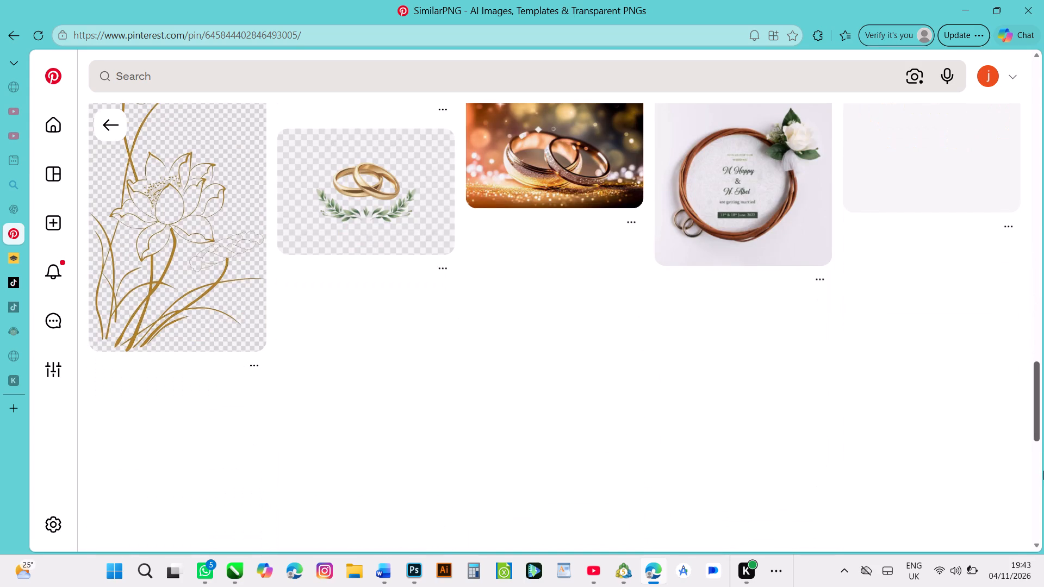
{"action": "left_click_drag", "start_coordinate": [1043, 471], "coordinate": [1043, 480]}
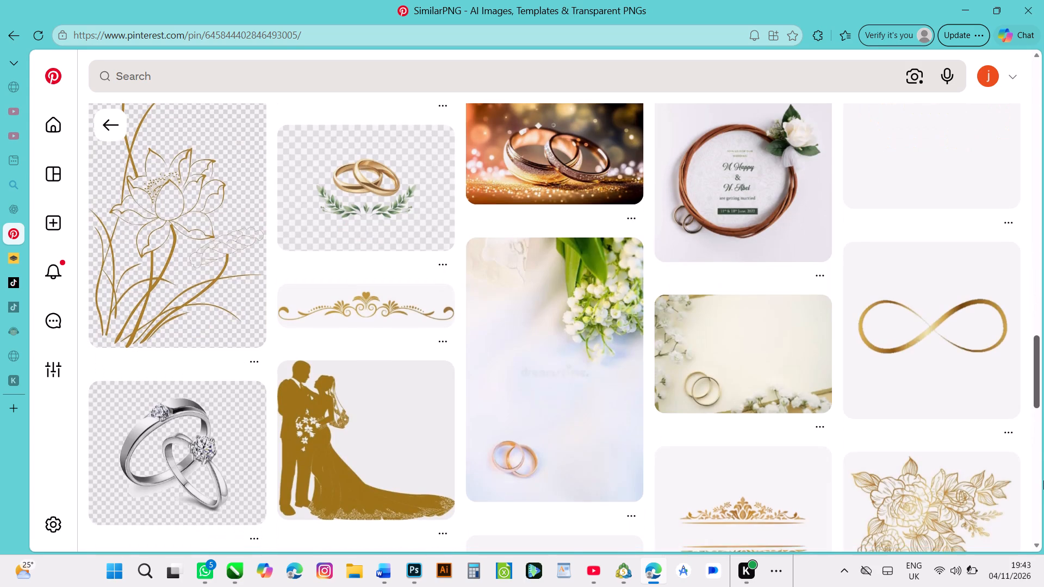
{"action": "left_click_drag", "start_coordinate": [1043, 480], "coordinate": [1043, 527]}
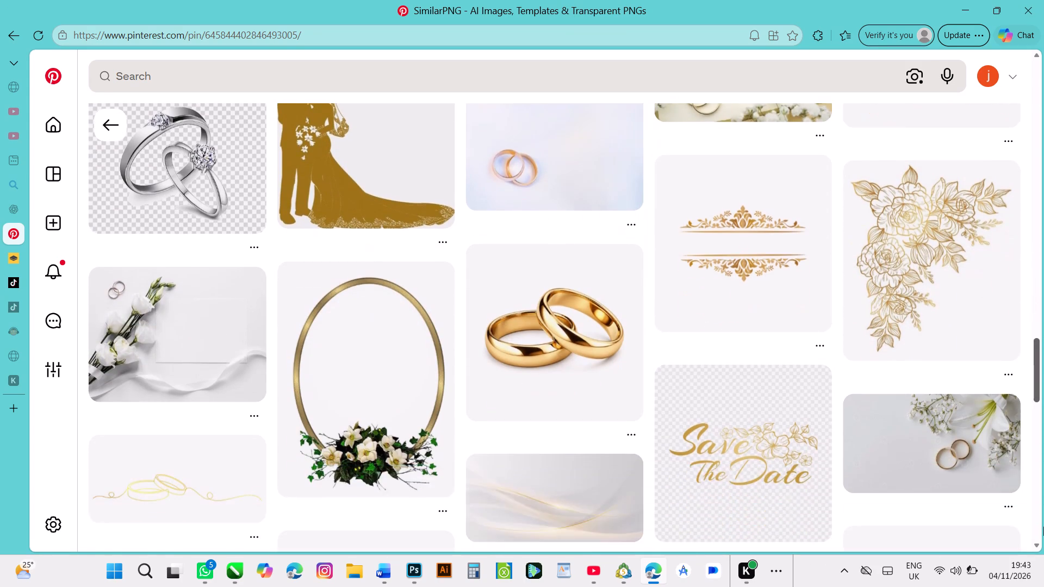
{"action": "left_click_drag", "start_coordinate": [1043, 527], "coordinate": [1043, 568]}
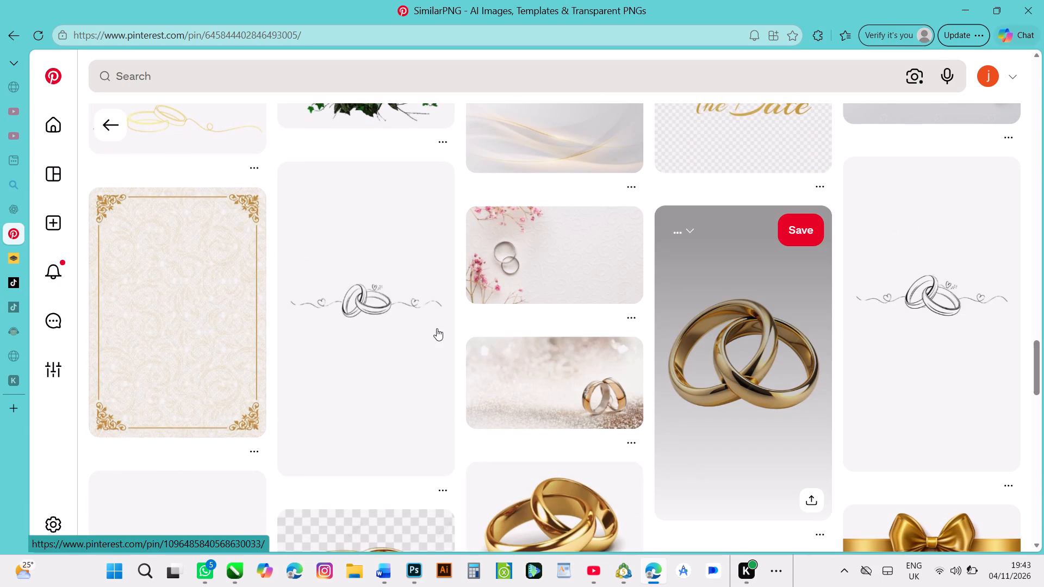
Open the line-drawn interlocked rings with hearts pin and try to transfer its image to the remove.bg page.
{"action": "left_click", "coordinate": [437, 328]}
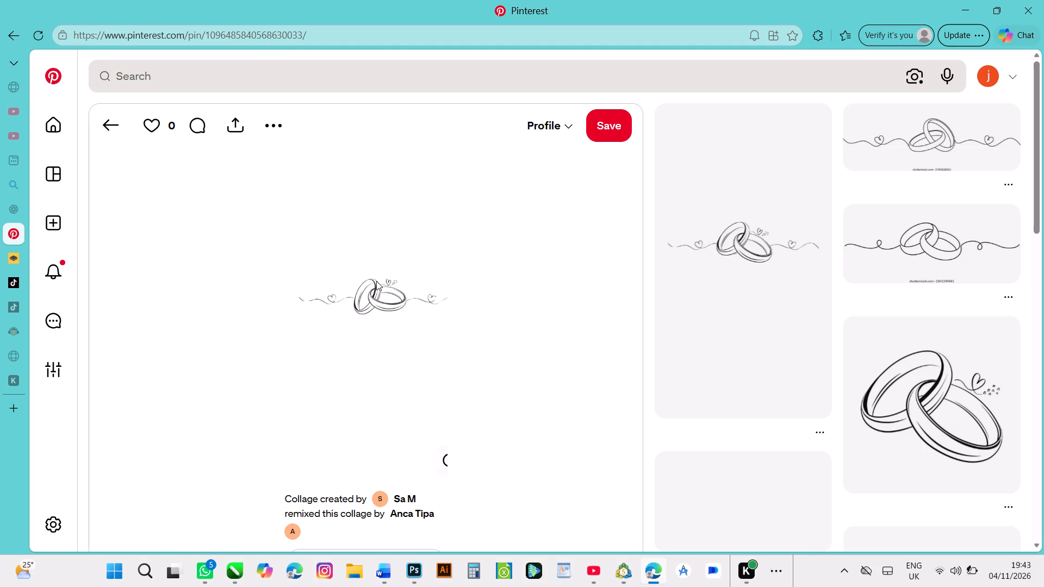
{"action": "left_click_drag", "start_coordinate": [403, 305], "coordinate": [319, 309]}
{"action": "left_click", "coordinate": [380, 301]}
{"action": "left_click_drag", "start_coordinate": [380, 299], "coordinate": [364, 302]}
{"action": "left_click_drag", "start_coordinate": [364, 302], "coordinate": [22, 259]}
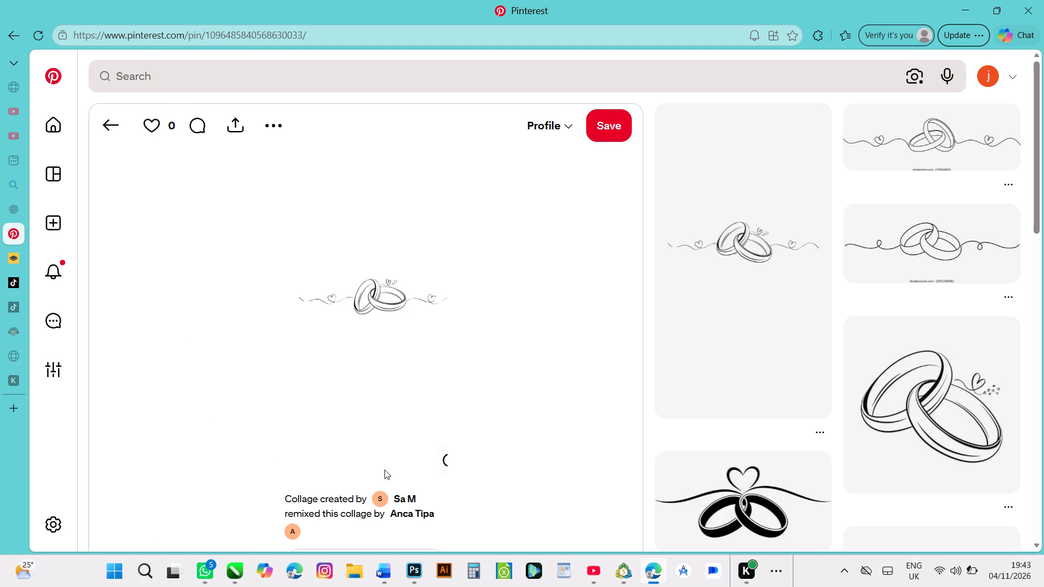
{"action": "left_click", "coordinate": [700, 586]}
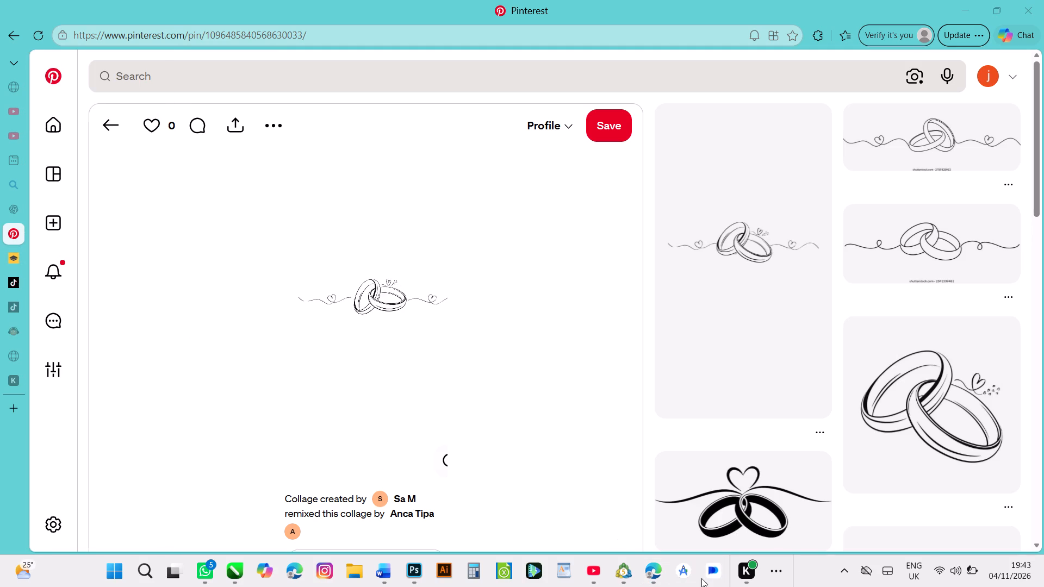
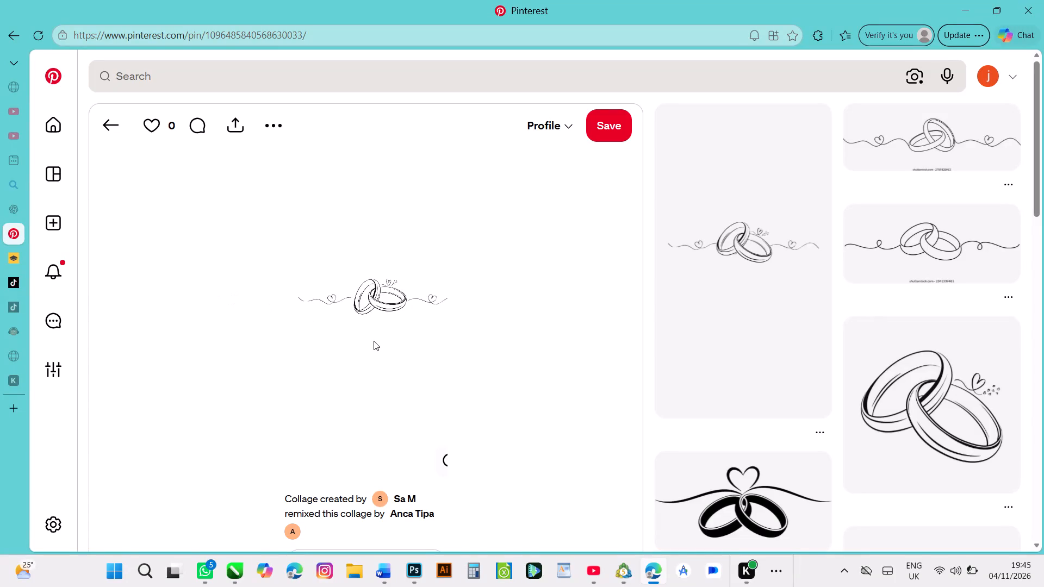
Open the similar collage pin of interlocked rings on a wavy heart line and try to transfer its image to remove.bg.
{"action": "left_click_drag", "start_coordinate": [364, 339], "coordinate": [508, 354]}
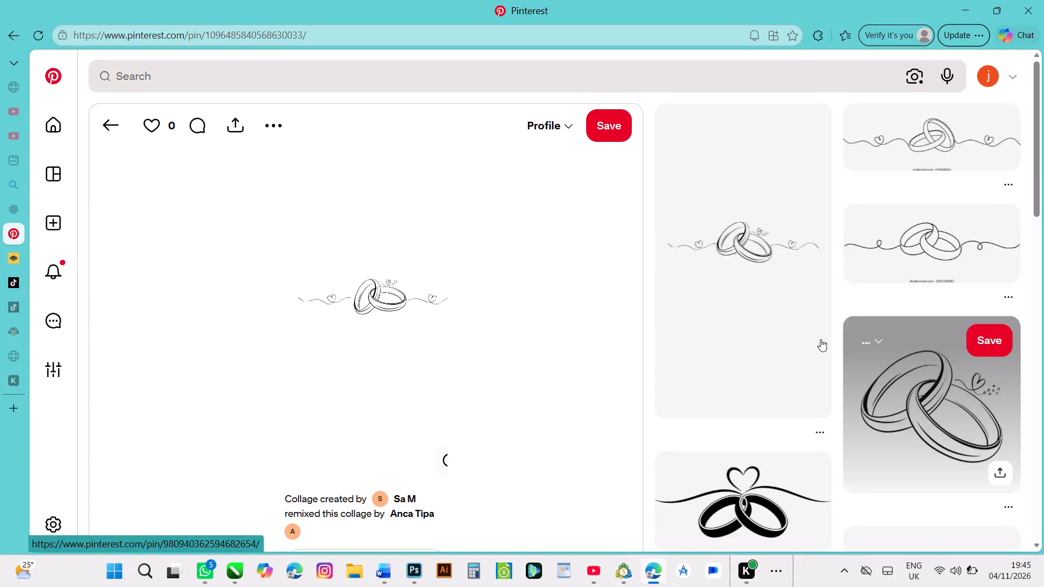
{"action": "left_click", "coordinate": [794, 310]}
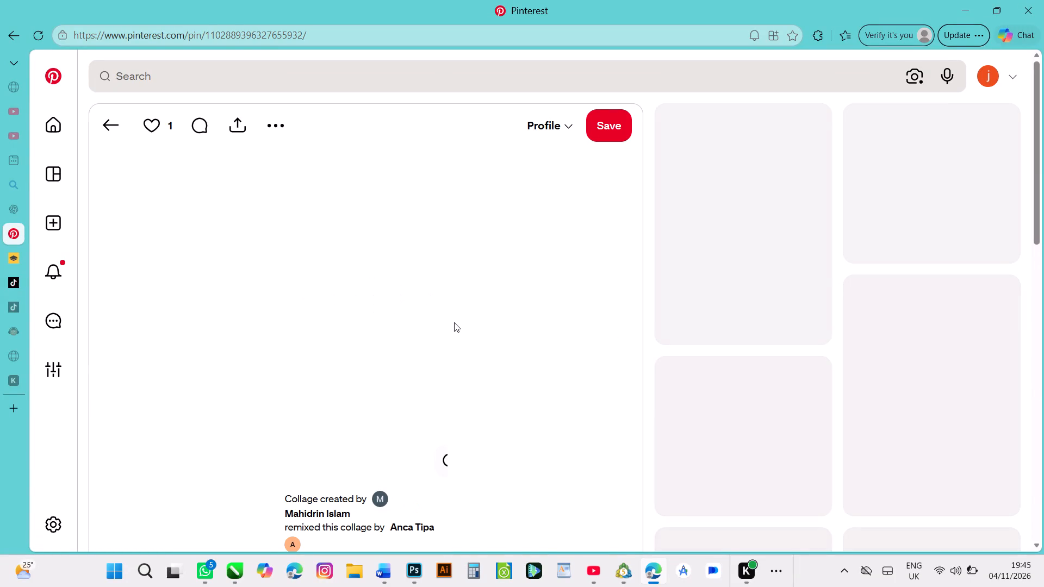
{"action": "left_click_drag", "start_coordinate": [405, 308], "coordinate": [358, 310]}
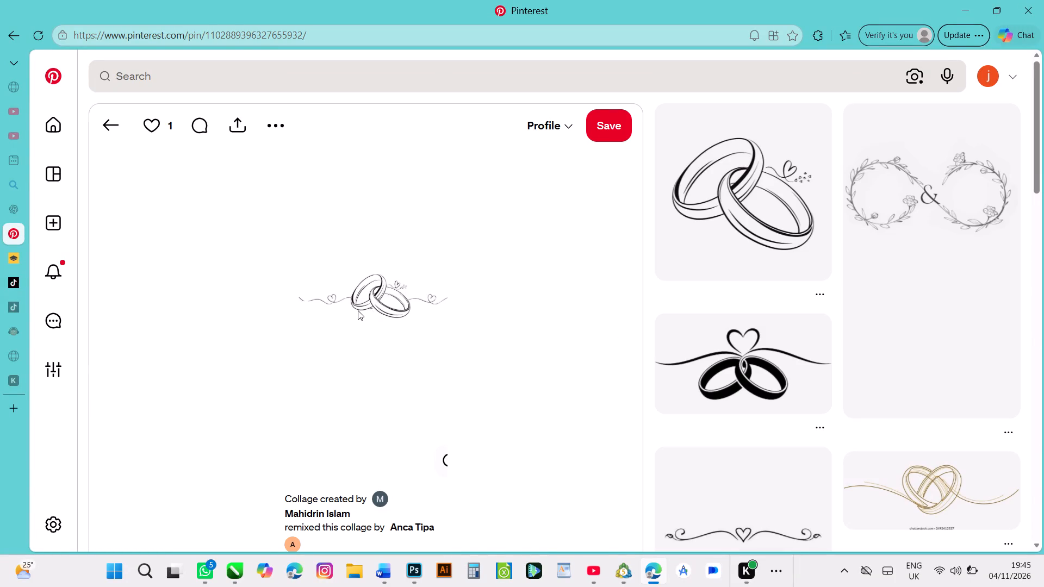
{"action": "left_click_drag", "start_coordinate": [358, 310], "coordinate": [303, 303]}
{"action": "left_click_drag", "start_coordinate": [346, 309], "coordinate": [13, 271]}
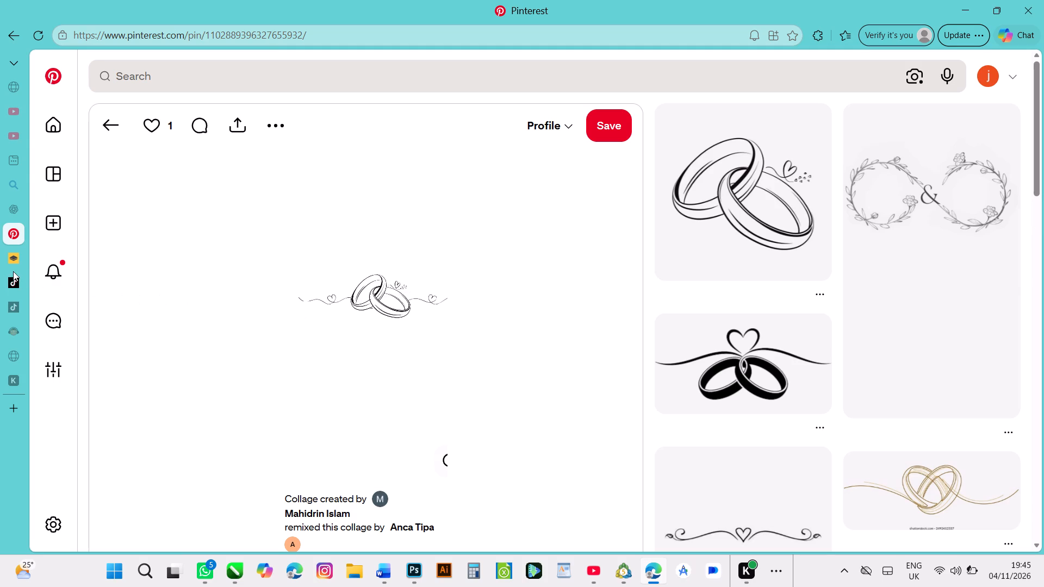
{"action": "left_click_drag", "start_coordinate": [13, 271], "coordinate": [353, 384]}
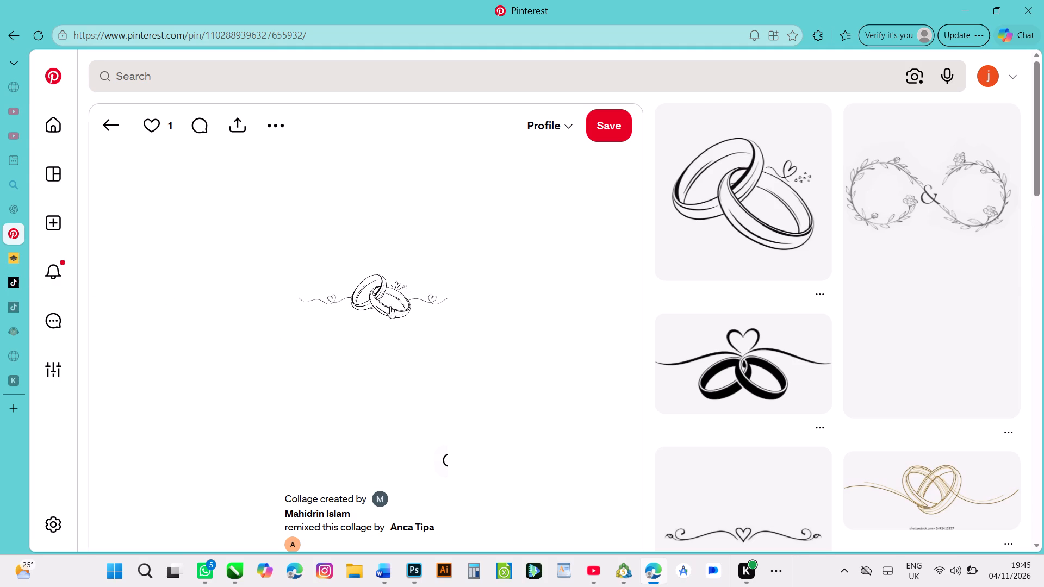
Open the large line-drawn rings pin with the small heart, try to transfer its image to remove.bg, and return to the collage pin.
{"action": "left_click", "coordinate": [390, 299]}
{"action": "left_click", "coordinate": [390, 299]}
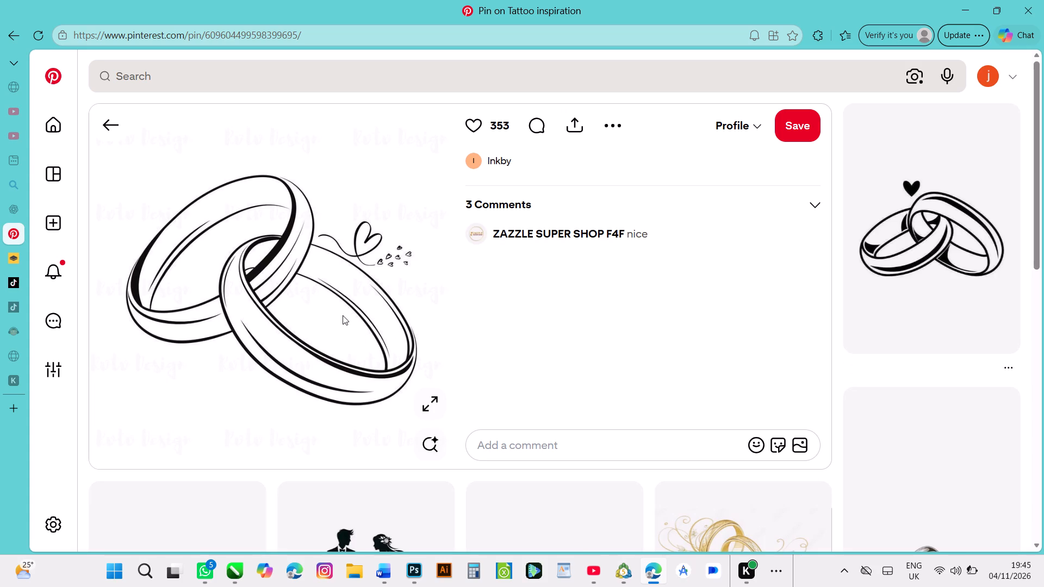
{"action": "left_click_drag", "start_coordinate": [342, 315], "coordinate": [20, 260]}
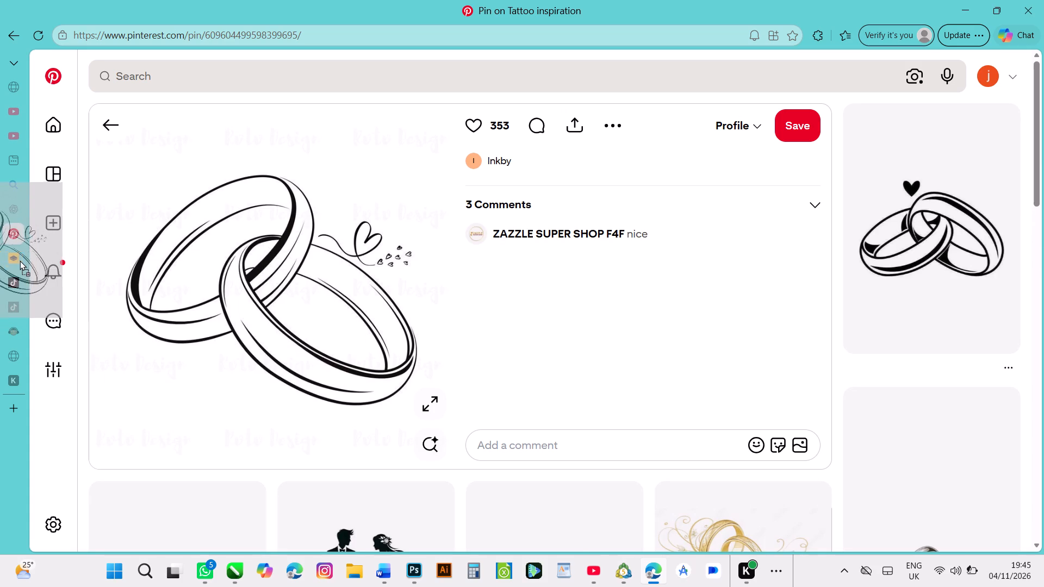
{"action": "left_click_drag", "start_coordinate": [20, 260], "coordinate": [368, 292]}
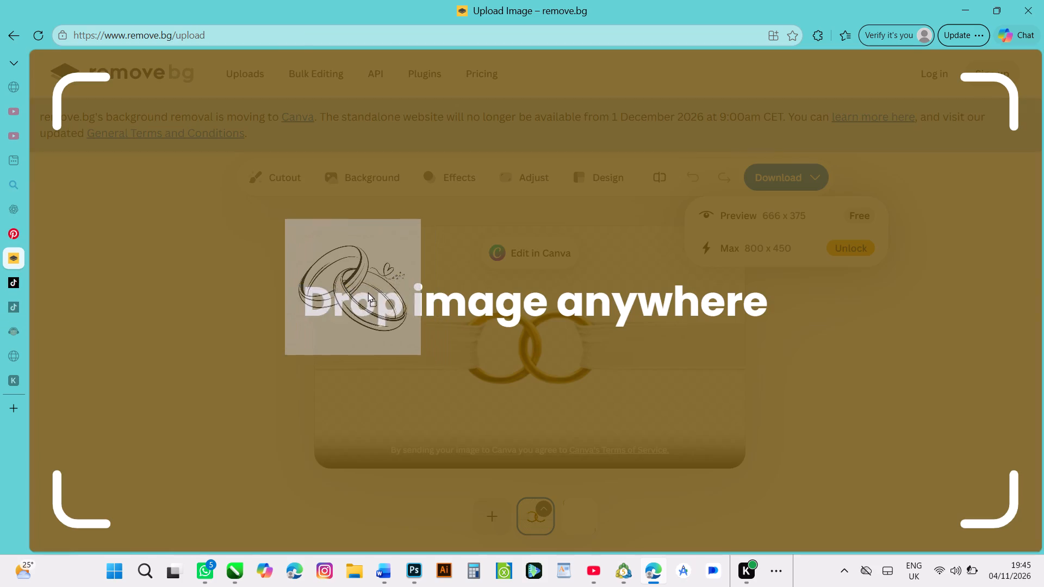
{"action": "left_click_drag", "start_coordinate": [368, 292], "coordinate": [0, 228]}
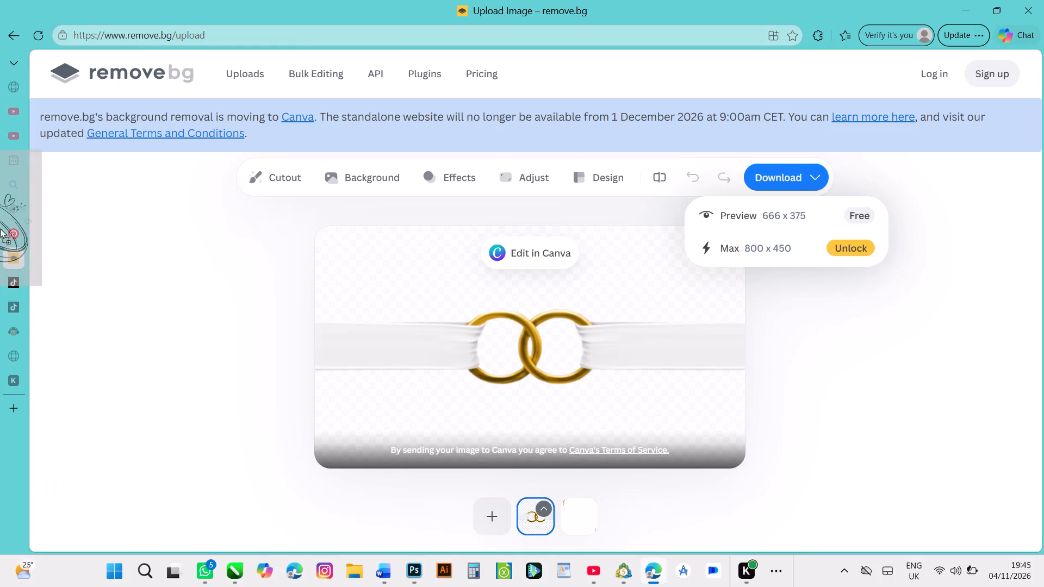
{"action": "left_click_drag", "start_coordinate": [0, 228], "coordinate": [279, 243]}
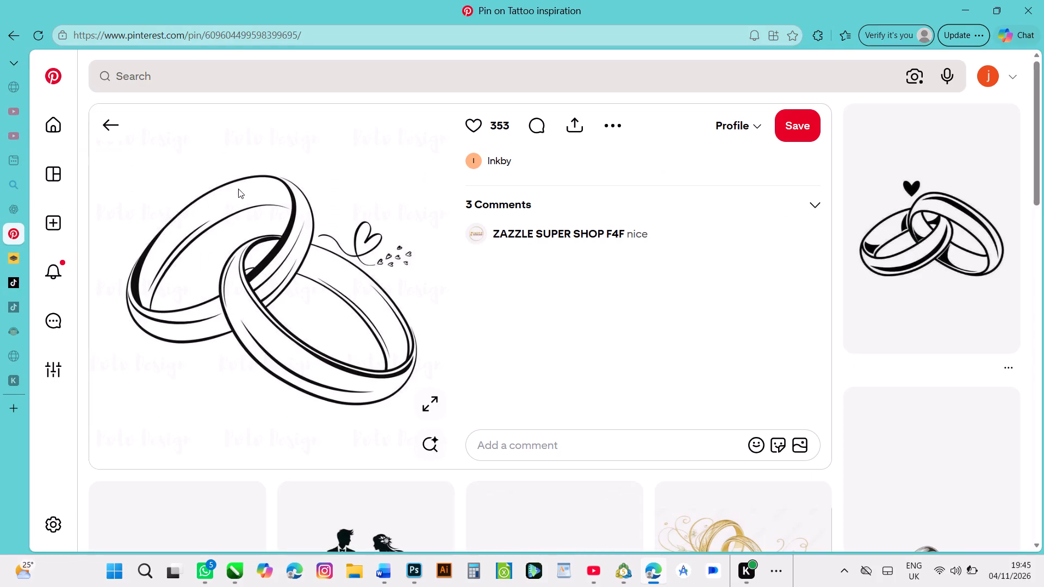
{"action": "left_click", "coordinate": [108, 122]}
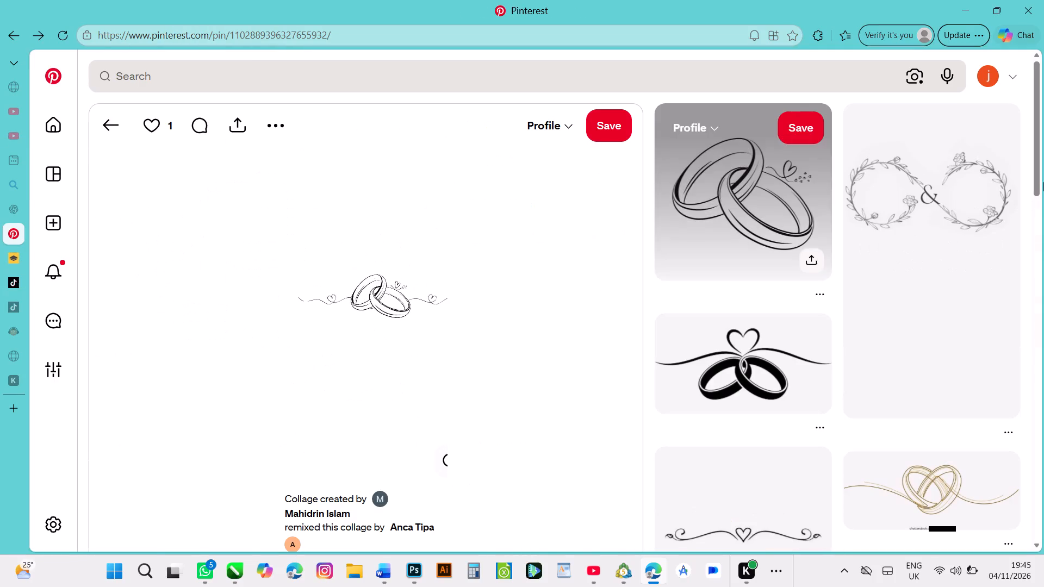
Browse the related pins and open the Shutterstock line drawing of interlocked rings with a heart on each side.
{"action": "left_click_drag", "start_coordinate": [1043, 158], "coordinate": [1034, 246]}
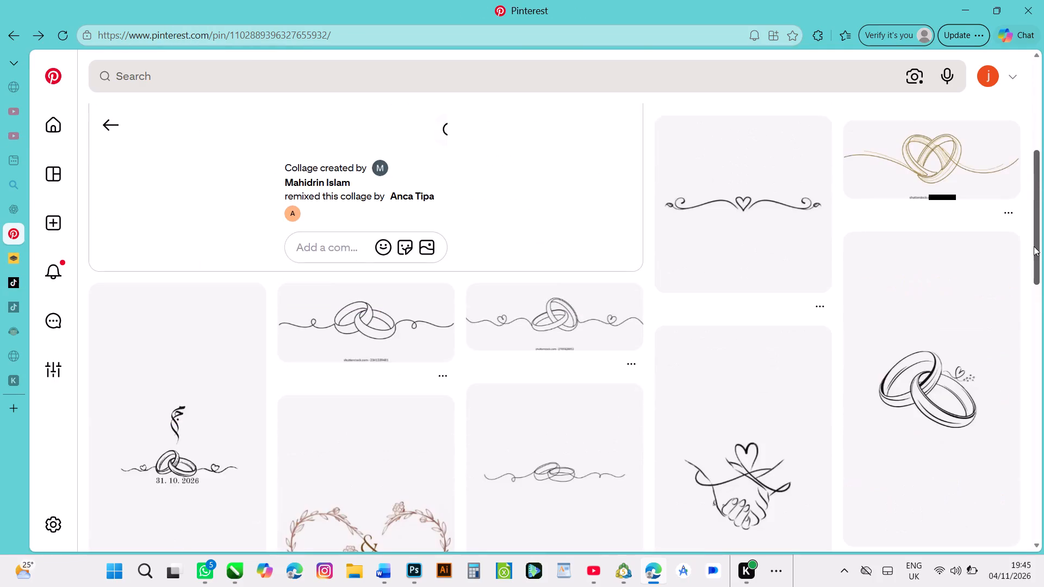
{"action": "left_click_drag", "start_coordinate": [1034, 246], "coordinate": [1042, 320]}
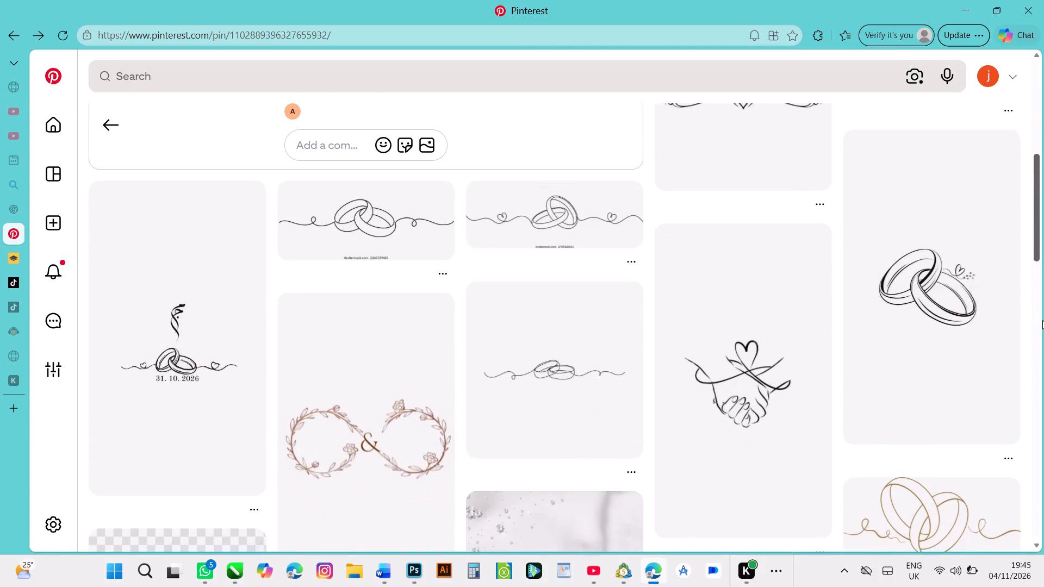
{"action": "left_click_drag", "start_coordinate": [1042, 320], "coordinate": [1043, 351]}
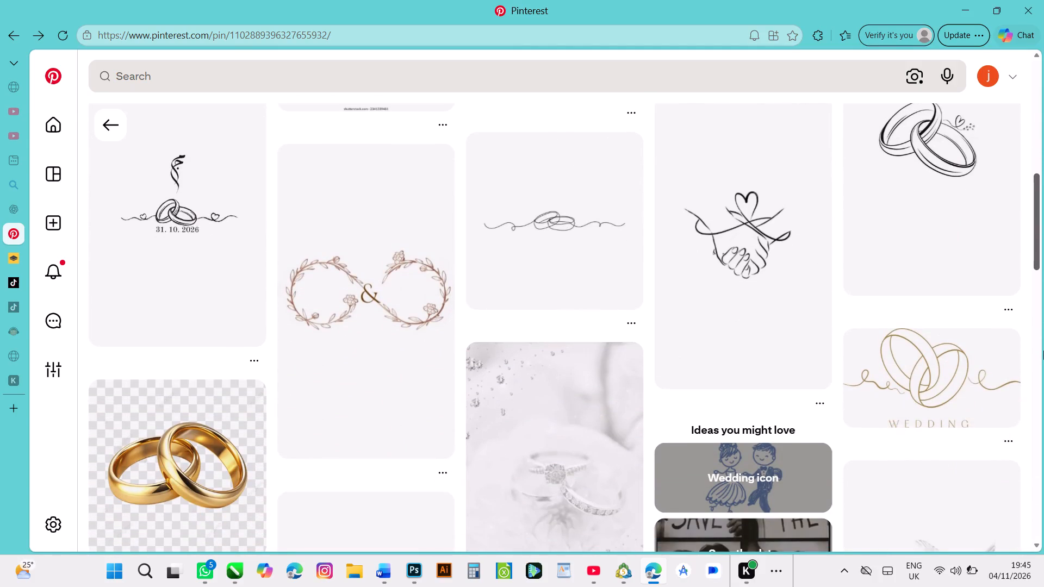
{"action": "left_click_drag", "start_coordinate": [1043, 351], "coordinate": [1043, 355]}
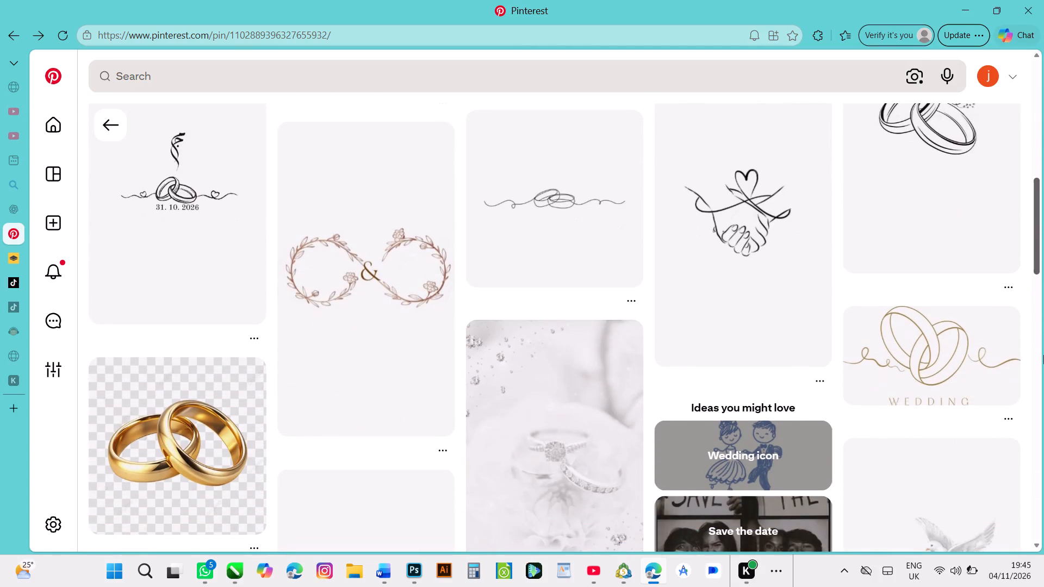
{"action": "left_click_drag", "start_coordinate": [1043, 355], "coordinate": [1032, 416]}
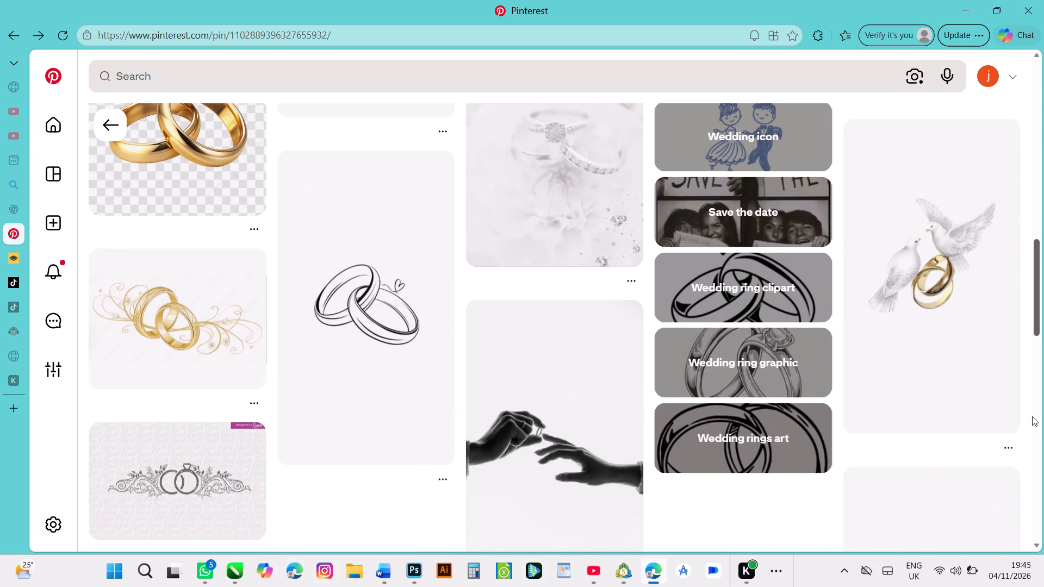
{"action": "left_click_drag", "start_coordinate": [1032, 416], "coordinate": [1034, 422]}
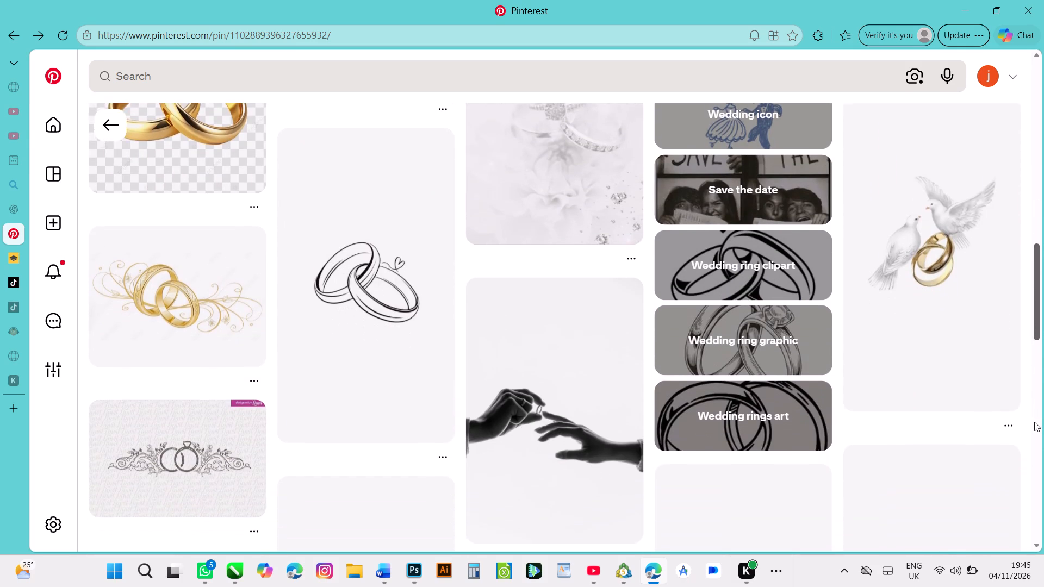
{"action": "left_click_drag", "start_coordinate": [1034, 422], "coordinate": [1040, 327]}
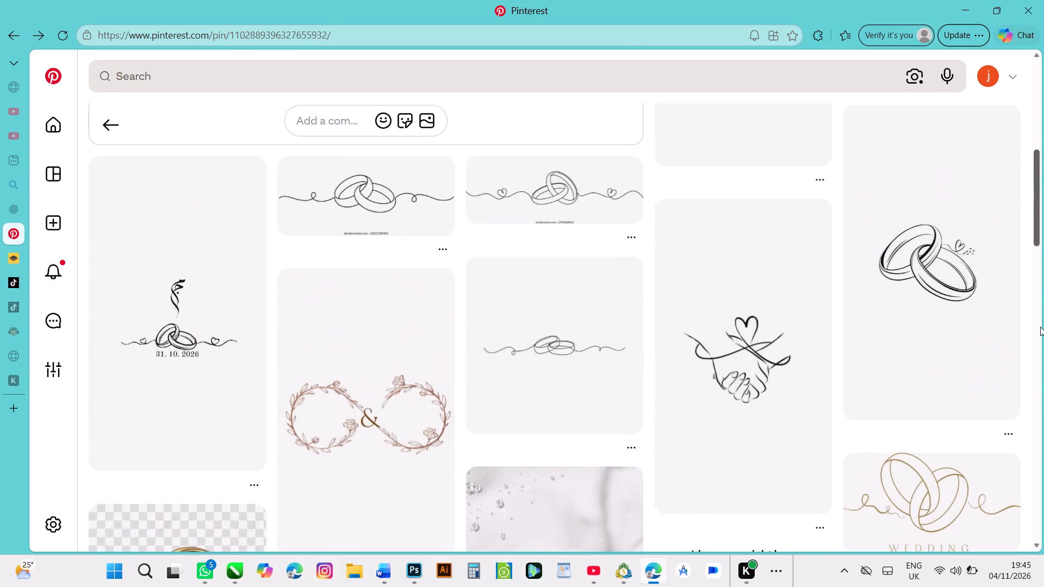
{"action": "left_click_drag", "start_coordinate": [1040, 327], "coordinate": [1043, 306]}
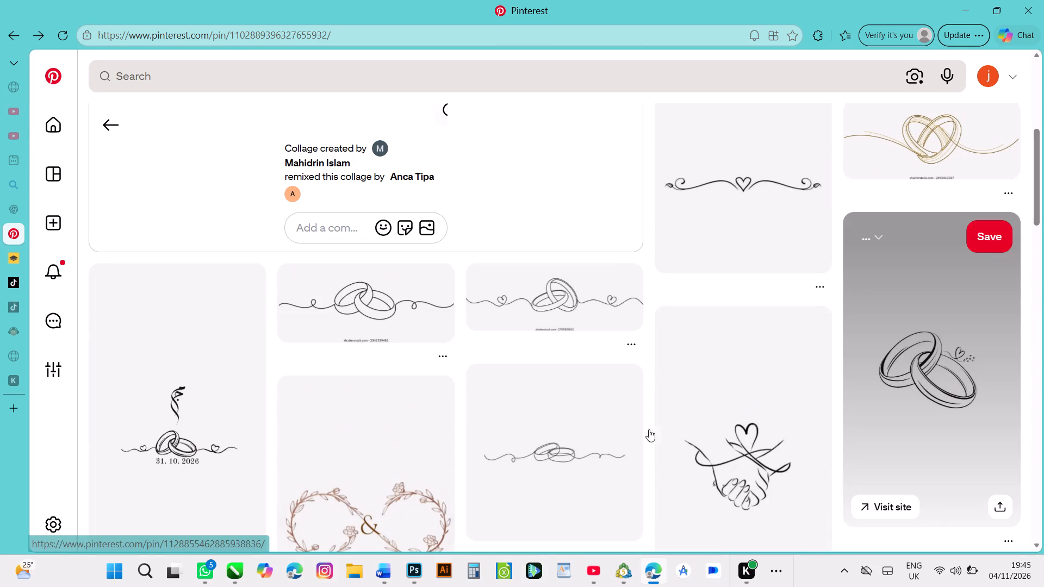
{"action": "left_click", "coordinate": [557, 297]}
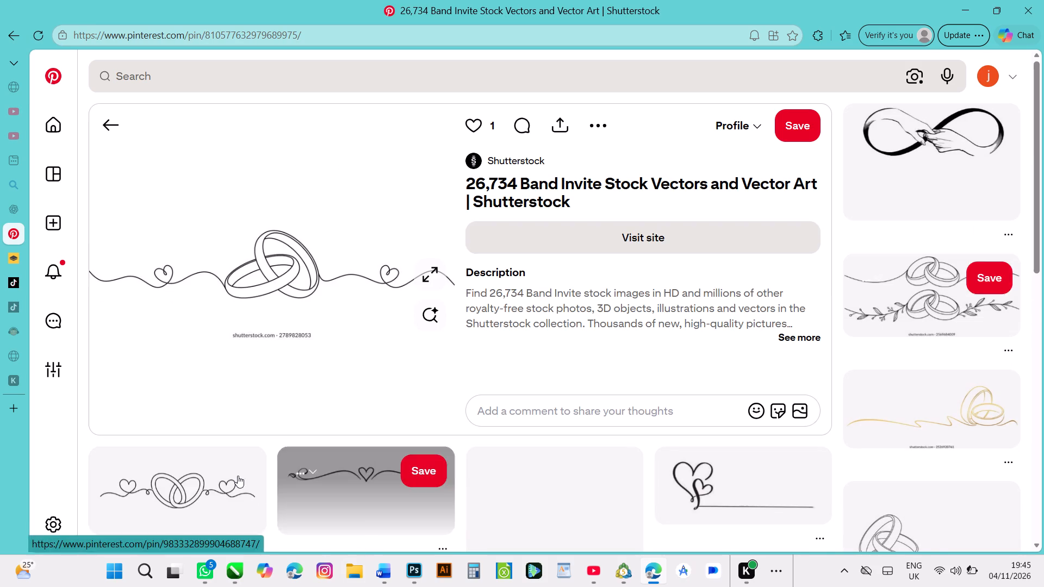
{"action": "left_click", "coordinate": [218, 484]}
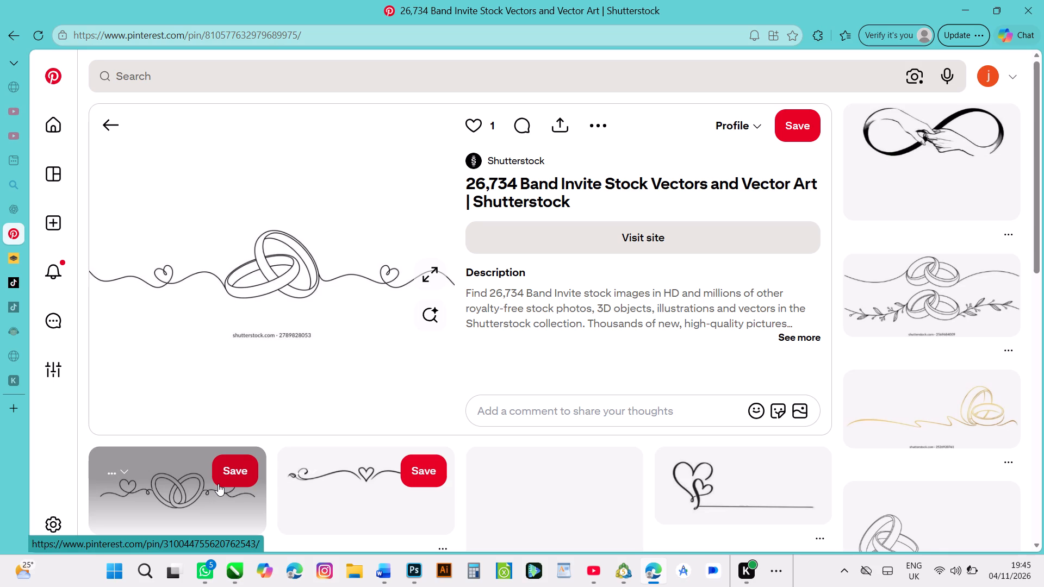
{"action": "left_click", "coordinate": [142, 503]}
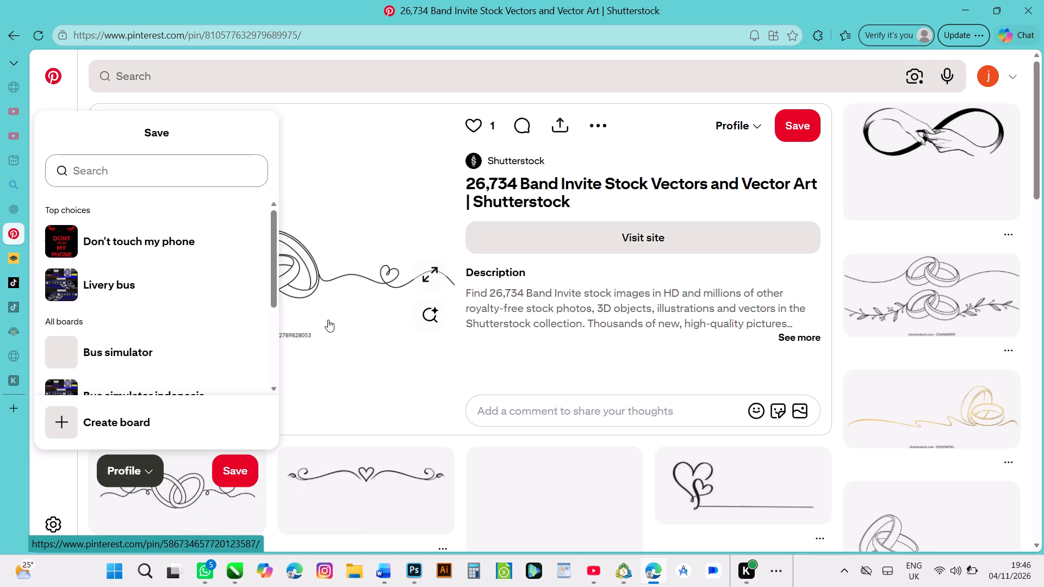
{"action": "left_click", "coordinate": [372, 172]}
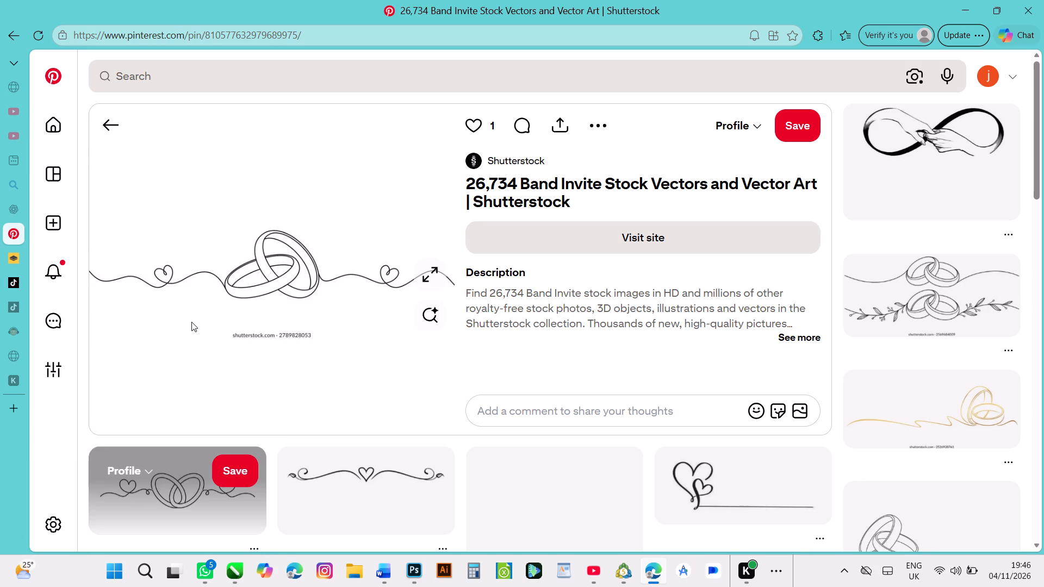
Transfer the Shutterstock rings drawing to remove.bg for background removal and download the free 728 x 280 preview.
{"action": "left_click", "coordinate": [276, 258]}
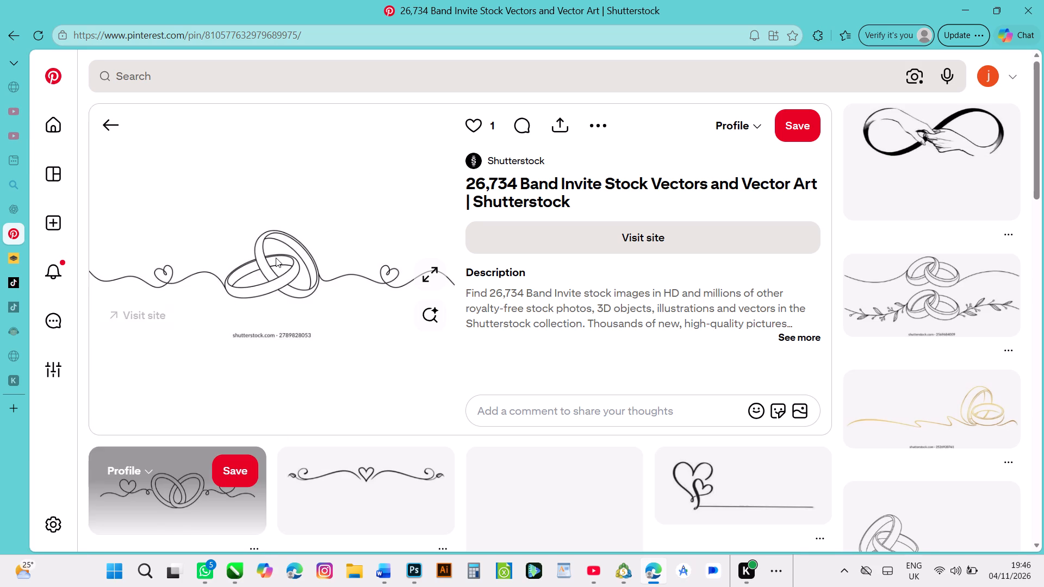
{"action": "left_click", "coordinate": [276, 258]}
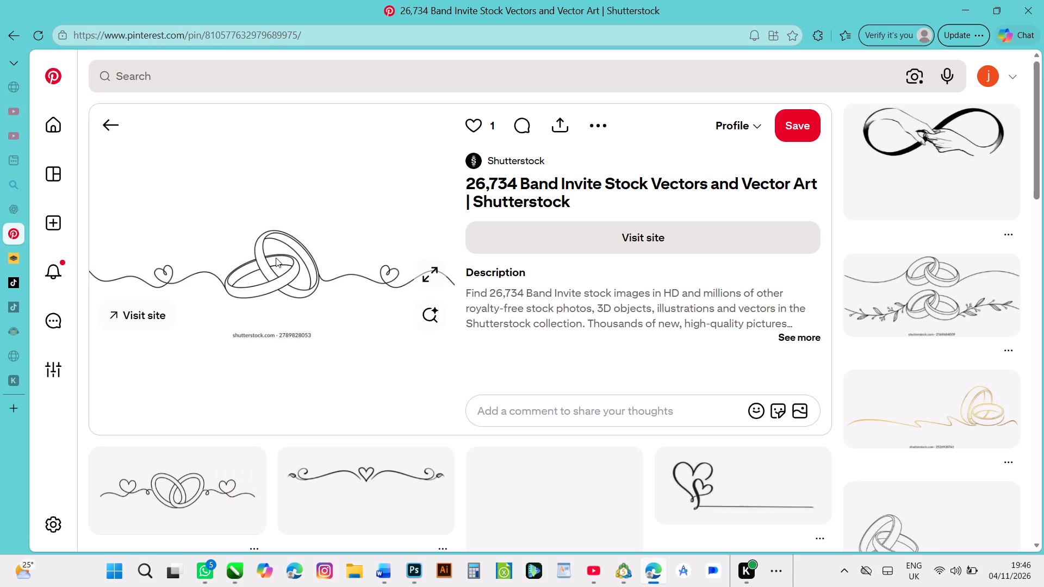
{"action": "left_click_drag", "start_coordinate": [276, 258], "coordinate": [12, 257]}
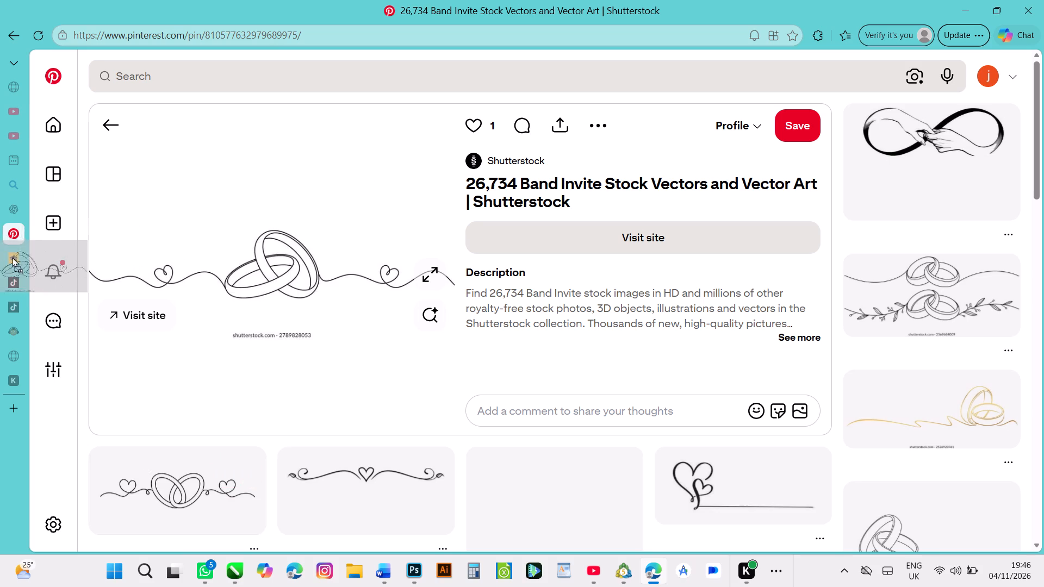
{"action": "left_click_drag", "start_coordinate": [12, 257], "coordinate": [0, 255]}
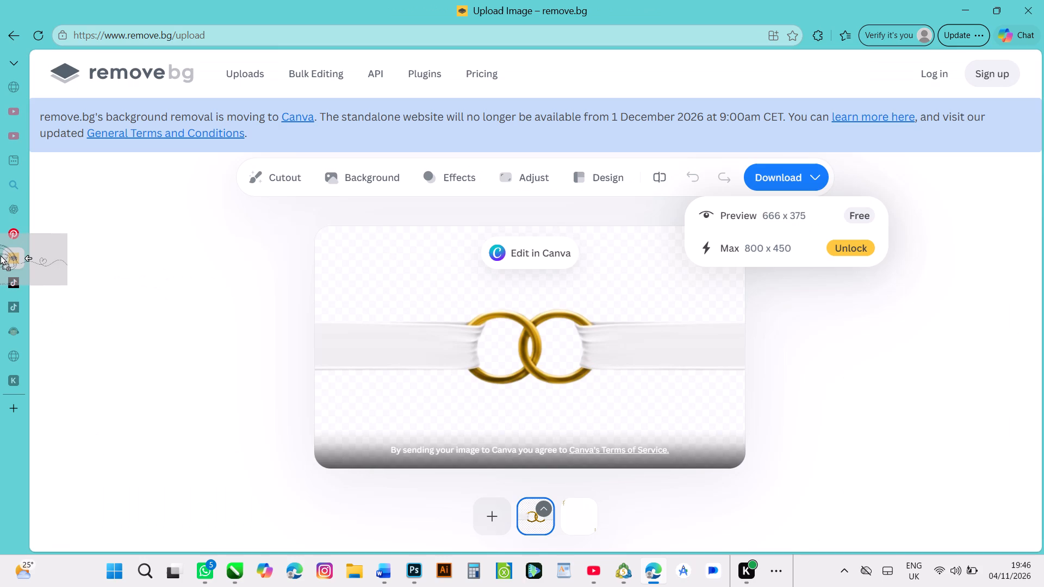
{"action": "left_click_drag", "start_coordinate": [0, 255], "coordinate": [280, 300]}
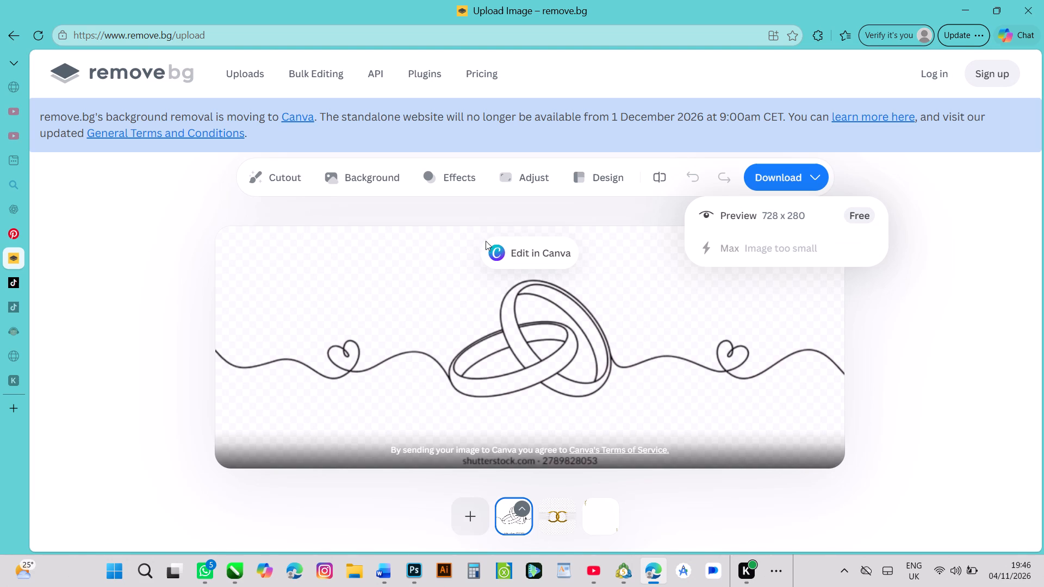
{"action": "left_click", "coordinate": [721, 217]}
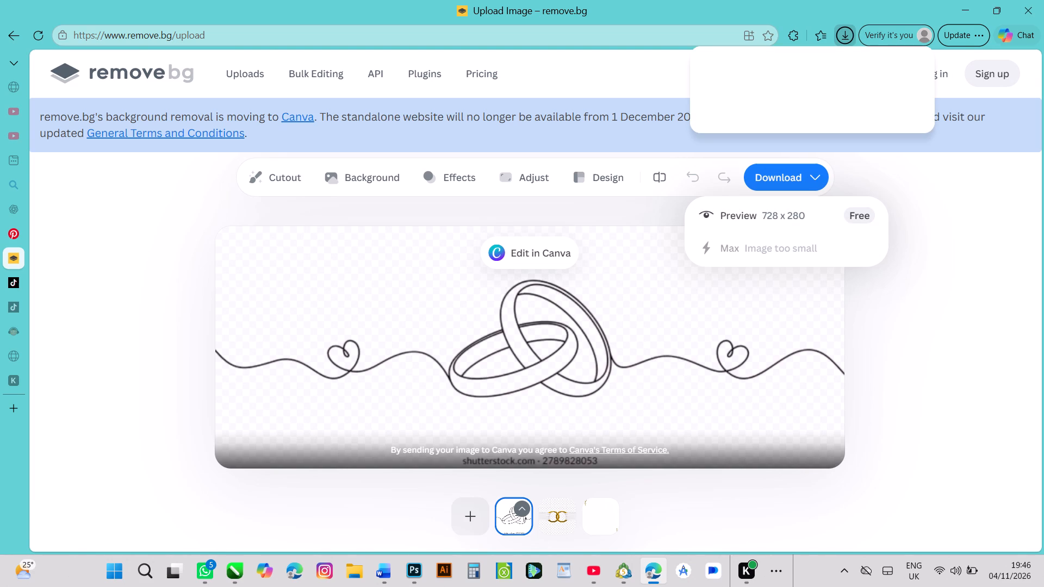
Switch to Photoshop and place the downloaded rings drawing 47c3c8f5401f716862f0f24d235b826e-removebg-preview as an embedded image in the invitation.
{"action": "left_click", "coordinate": [406, 556]}
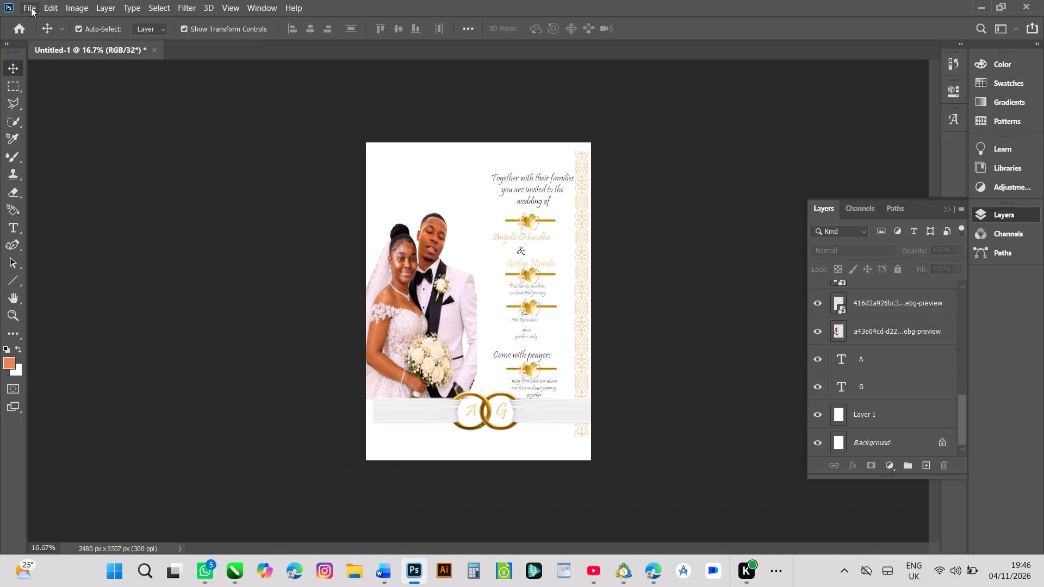
{"action": "left_click", "coordinate": [31, 8]}
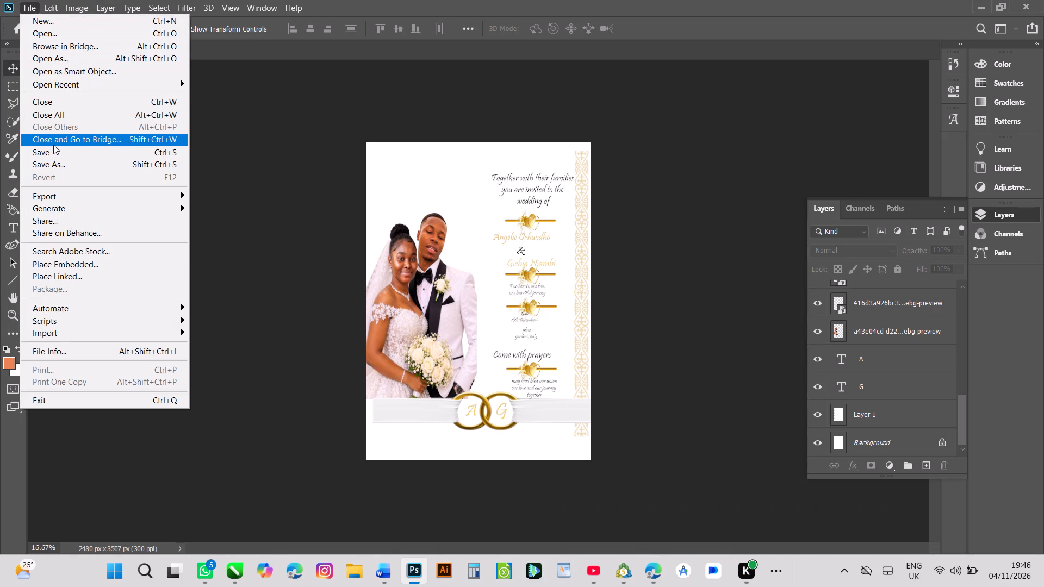
{"action": "left_click", "coordinate": [76, 266]}
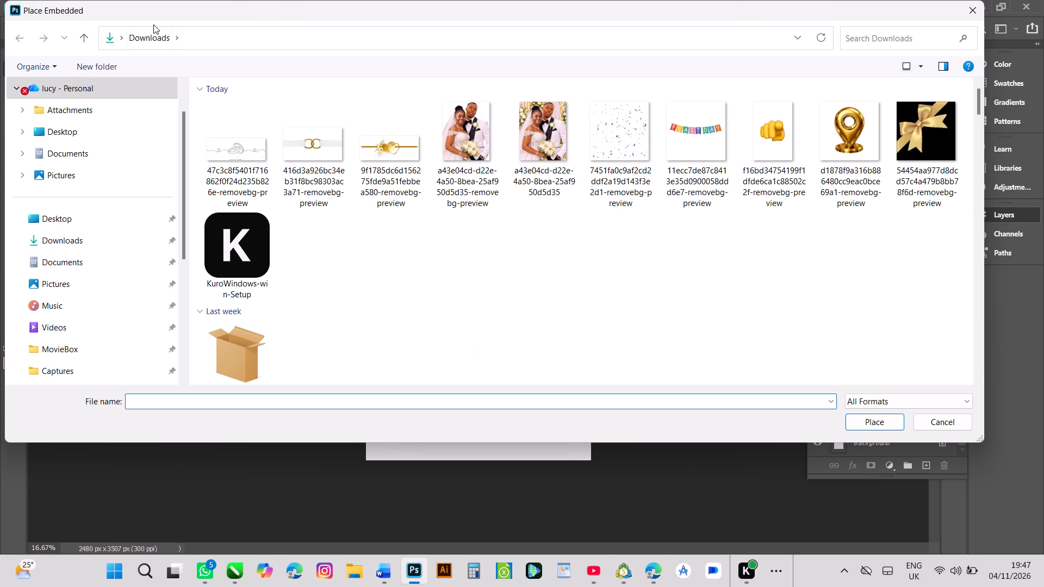
{"action": "left_click", "coordinate": [222, 147]}
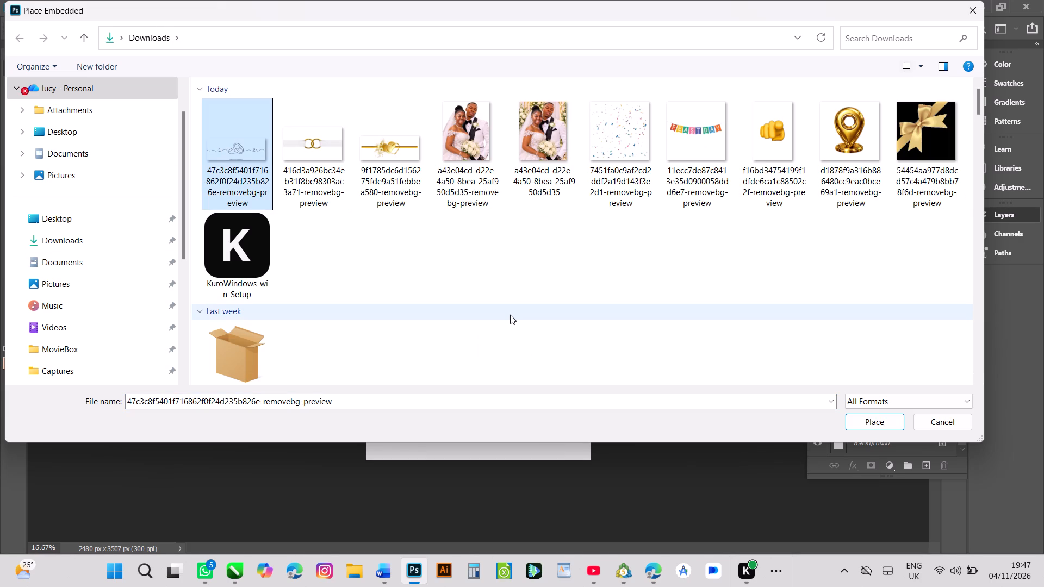
{"action": "left_click", "coordinate": [865, 422]}
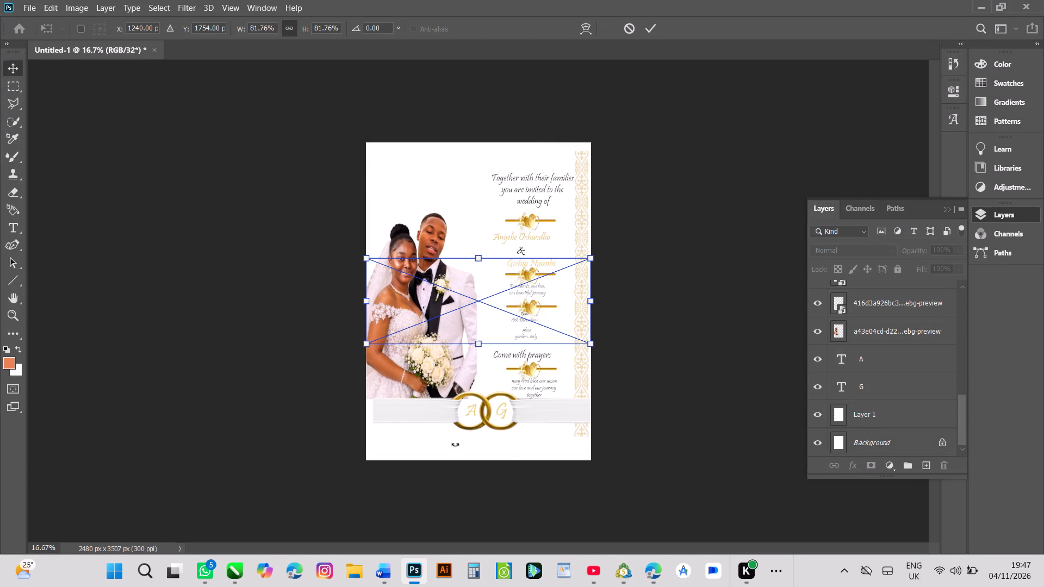
{"action": "left_click", "coordinate": [648, 30]}
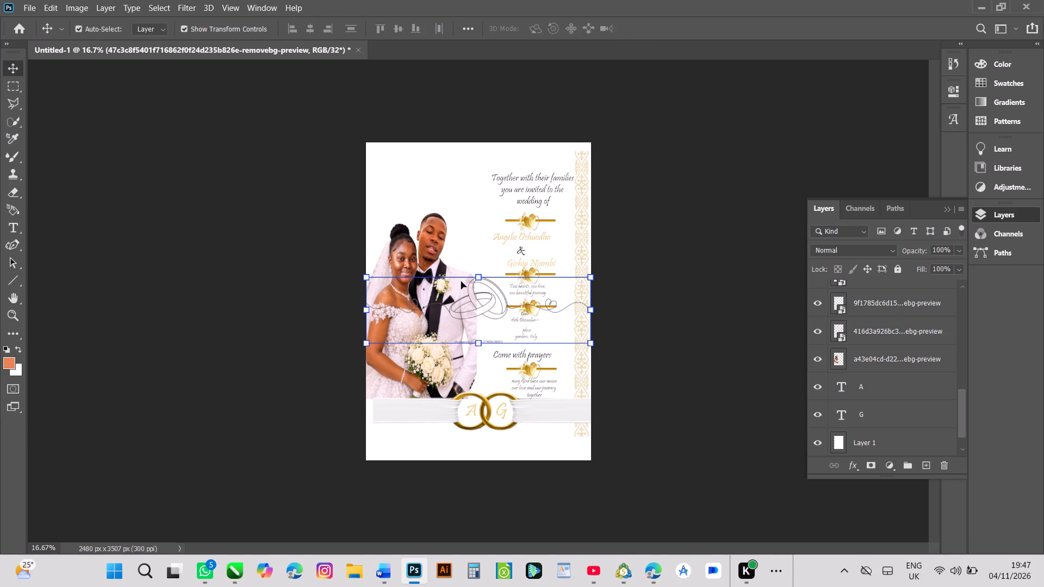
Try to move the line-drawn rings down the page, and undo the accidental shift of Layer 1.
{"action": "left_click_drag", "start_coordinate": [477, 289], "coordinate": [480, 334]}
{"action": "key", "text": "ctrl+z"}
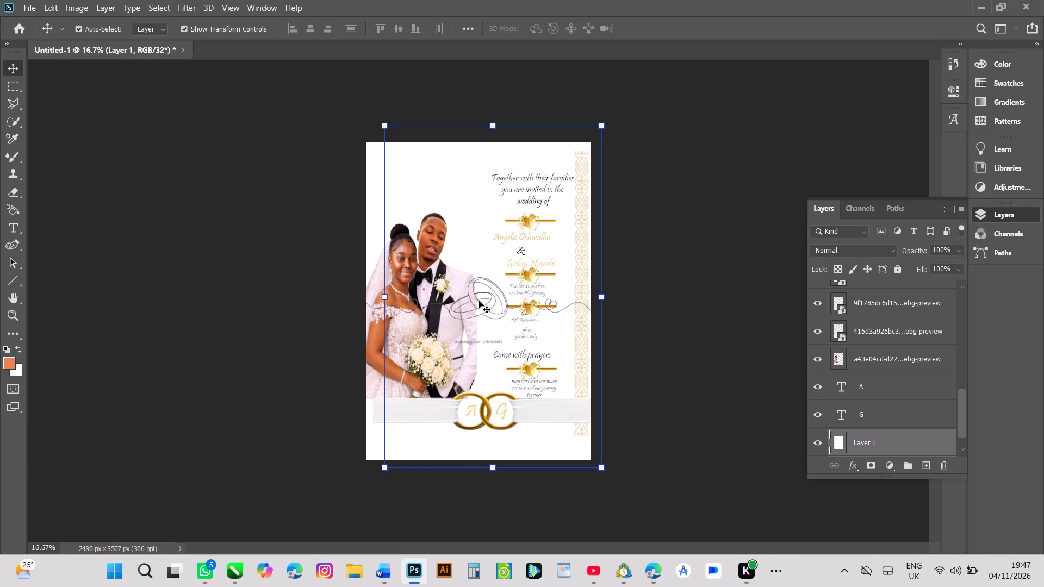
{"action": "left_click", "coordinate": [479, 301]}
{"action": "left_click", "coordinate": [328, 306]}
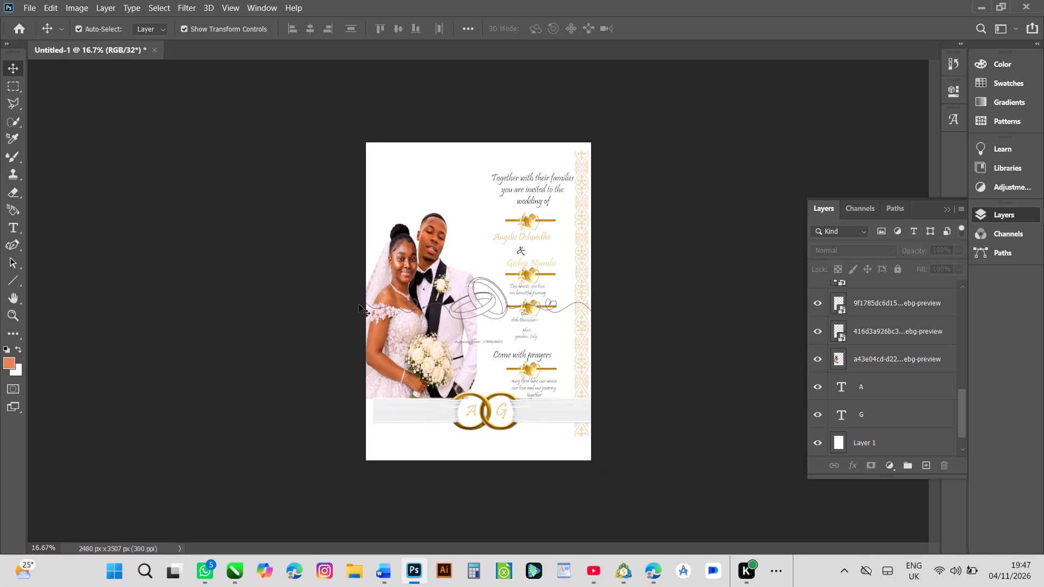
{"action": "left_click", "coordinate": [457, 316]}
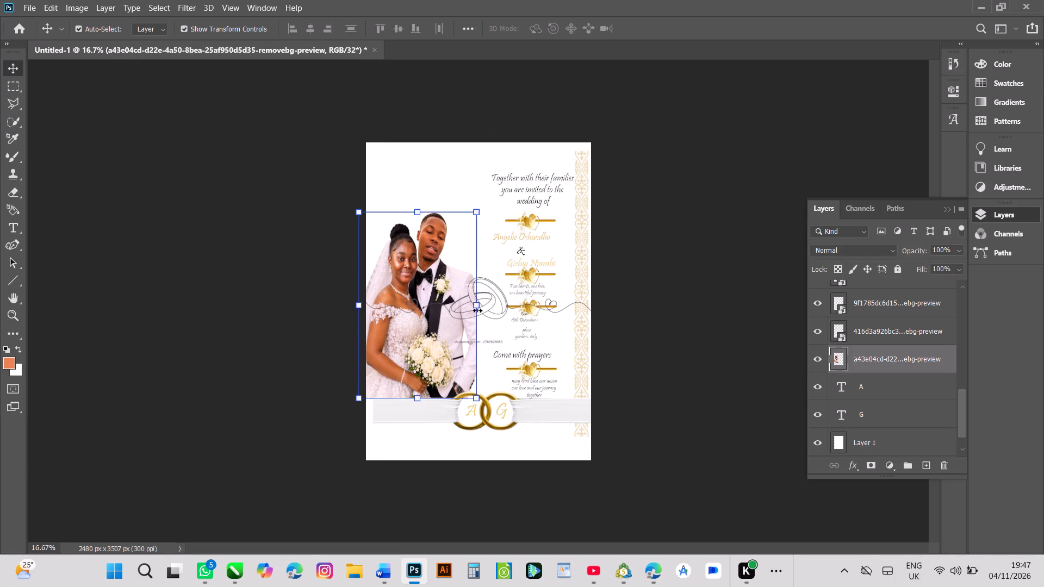
Move the line-drawn rings to the bottom of the page below the initials ribbon and scale the drawing to 77.92%.
{"action": "left_click", "coordinate": [498, 314]}
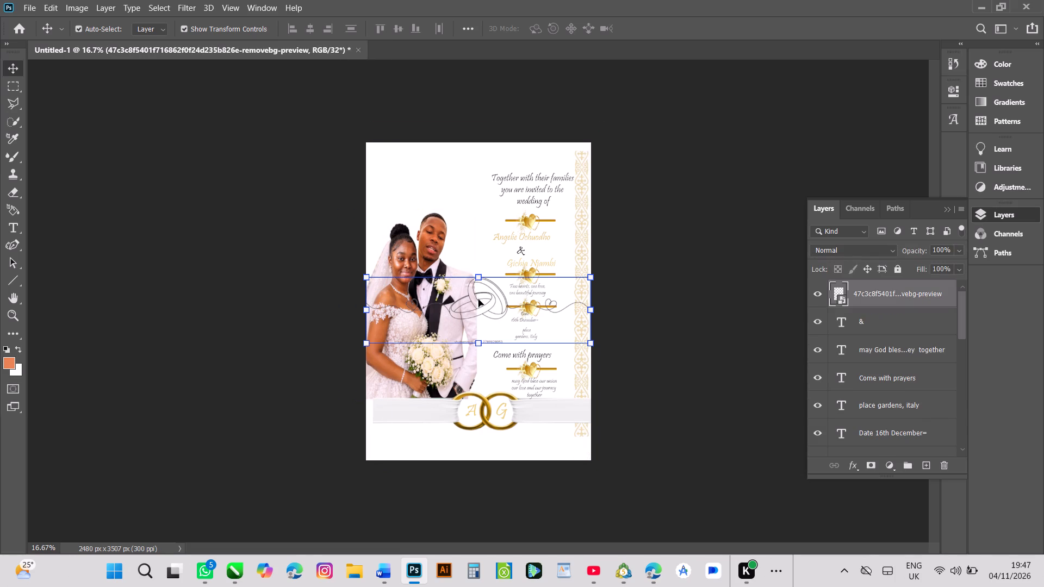
{"action": "left_click_drag", "start_coordinate": [478, 299], "coordinate": [483, 433]}
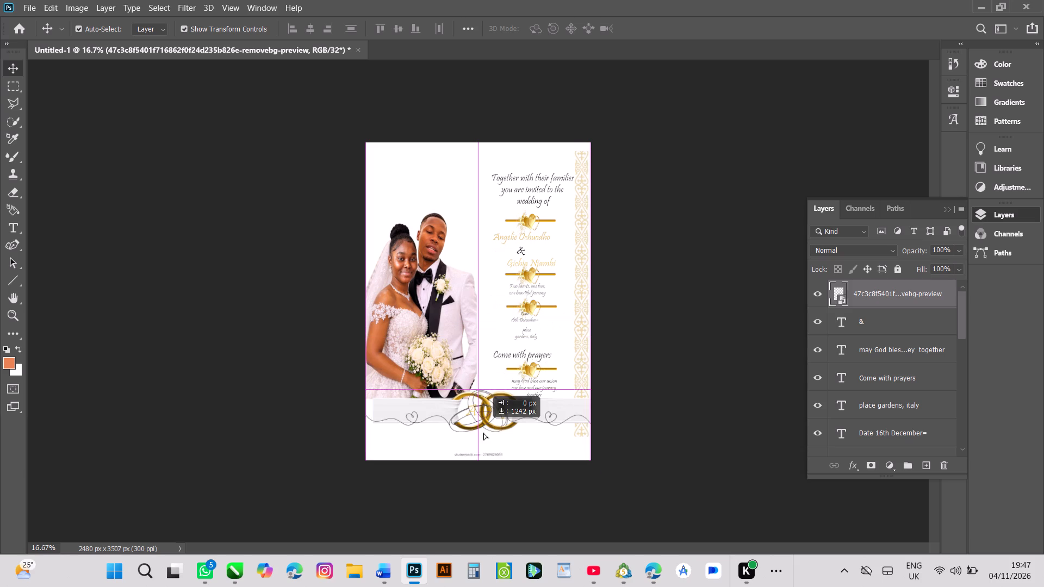
{"action": "left_click_drag", "start_coordinate": [483, 433], "coordinate": [482, 441]}
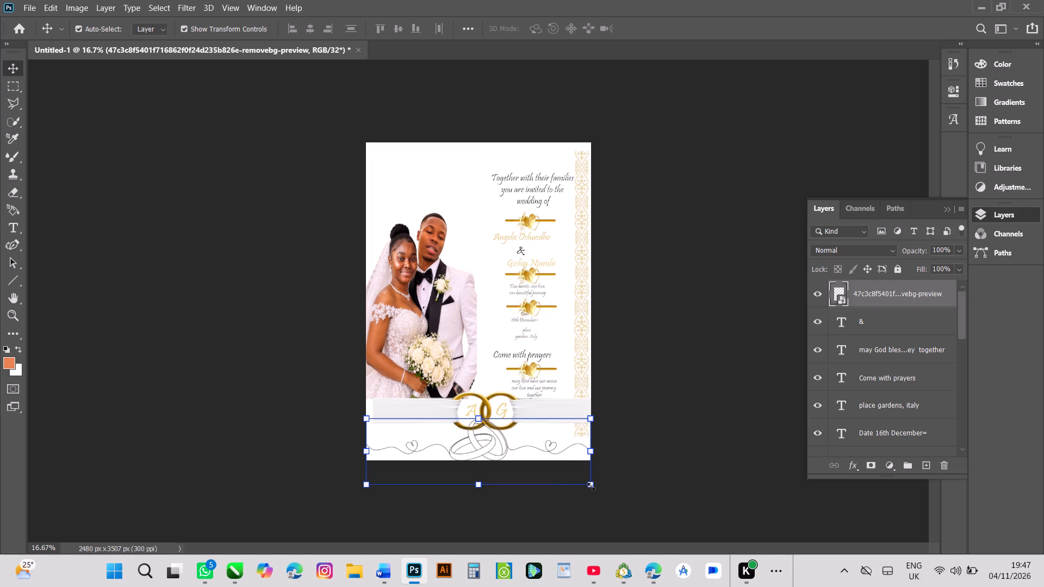
{"action": "left_click_drag", "start_coordinate": [591, 486], "coordinate": [582, 479]}
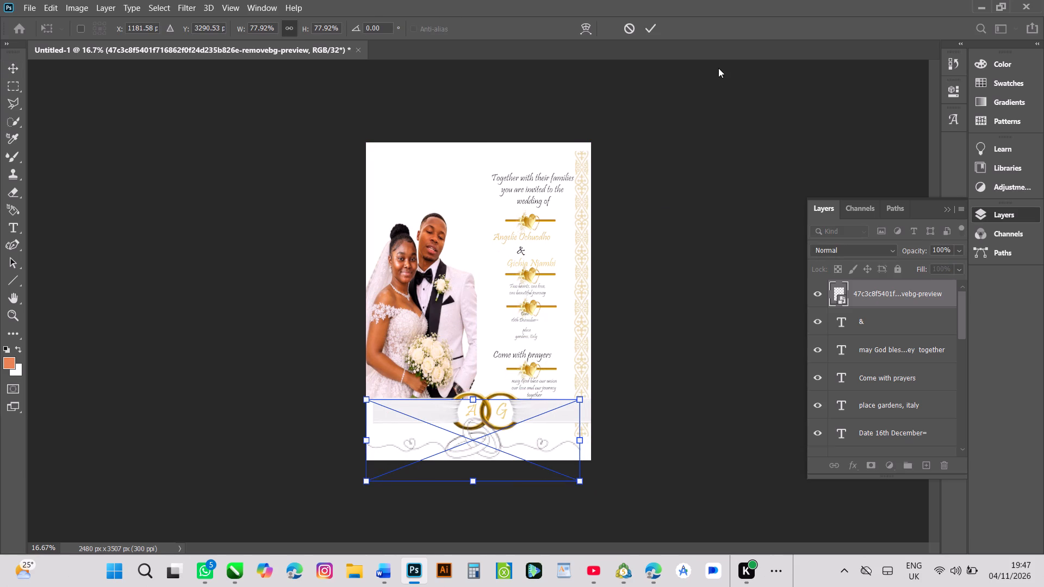
{"action": "left_click", "coordinate": [648, 34]}
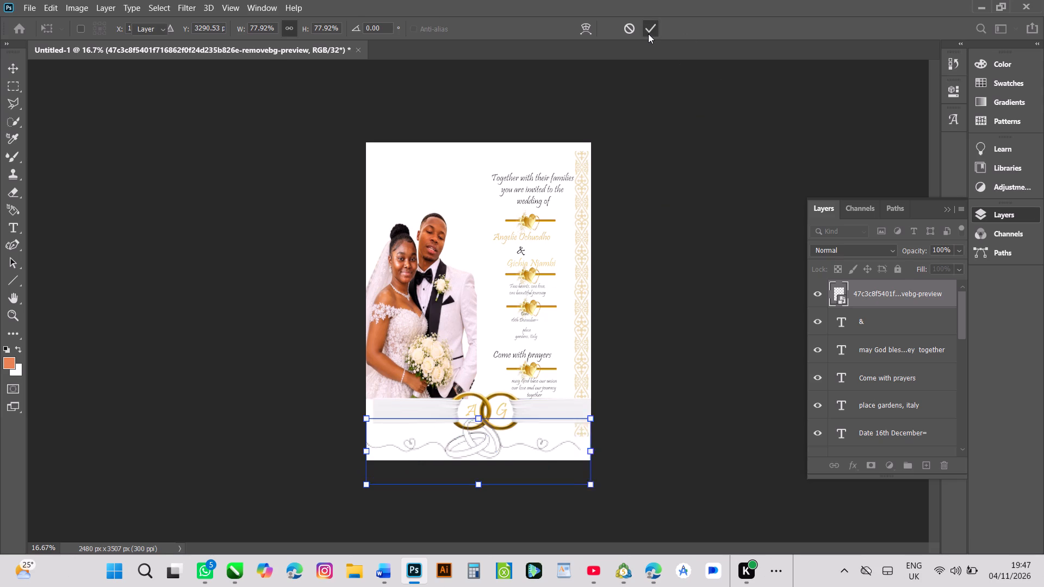
{"action": "left_click", "coordinate": [704, 214]}
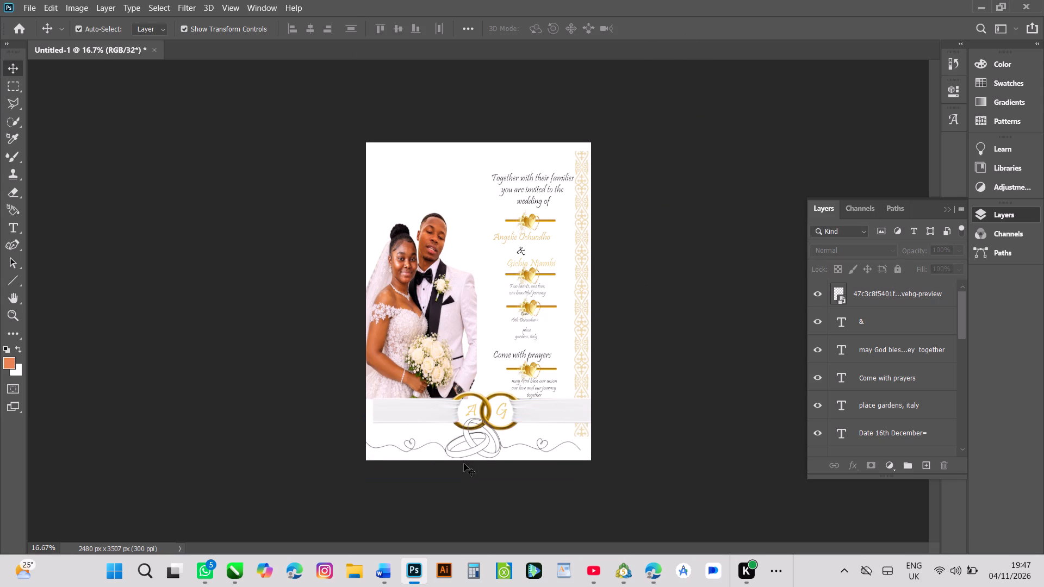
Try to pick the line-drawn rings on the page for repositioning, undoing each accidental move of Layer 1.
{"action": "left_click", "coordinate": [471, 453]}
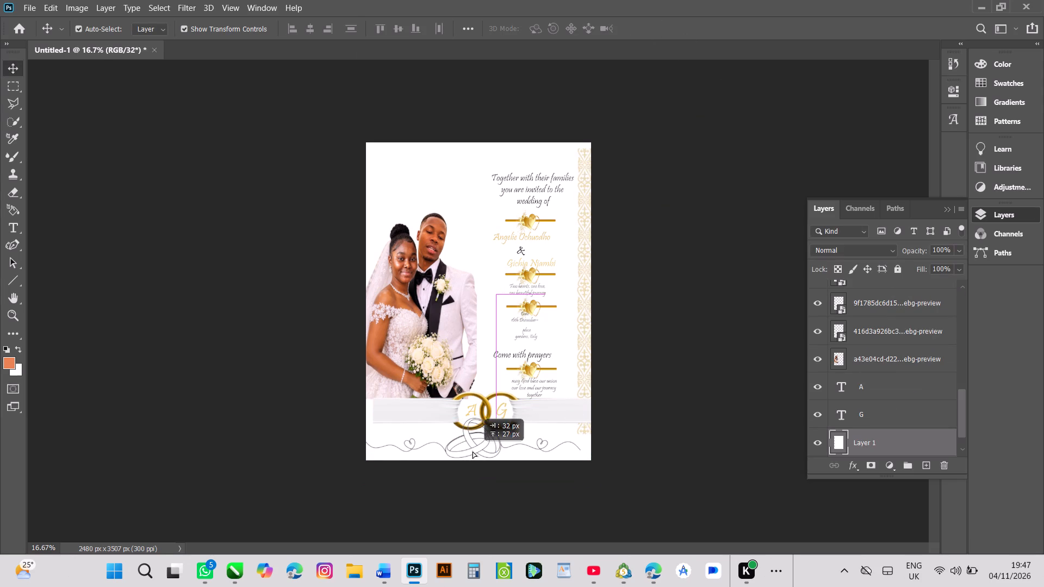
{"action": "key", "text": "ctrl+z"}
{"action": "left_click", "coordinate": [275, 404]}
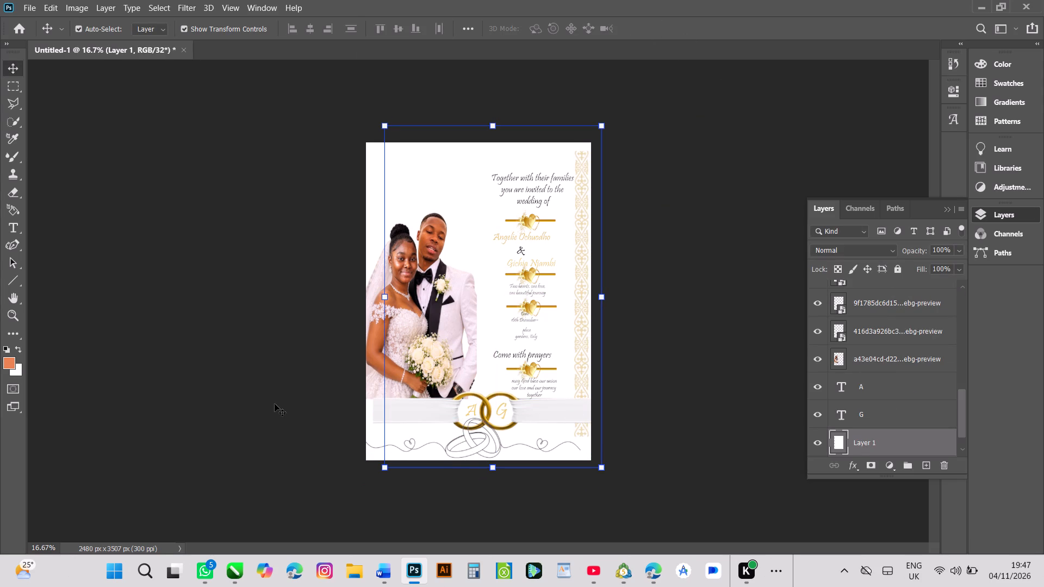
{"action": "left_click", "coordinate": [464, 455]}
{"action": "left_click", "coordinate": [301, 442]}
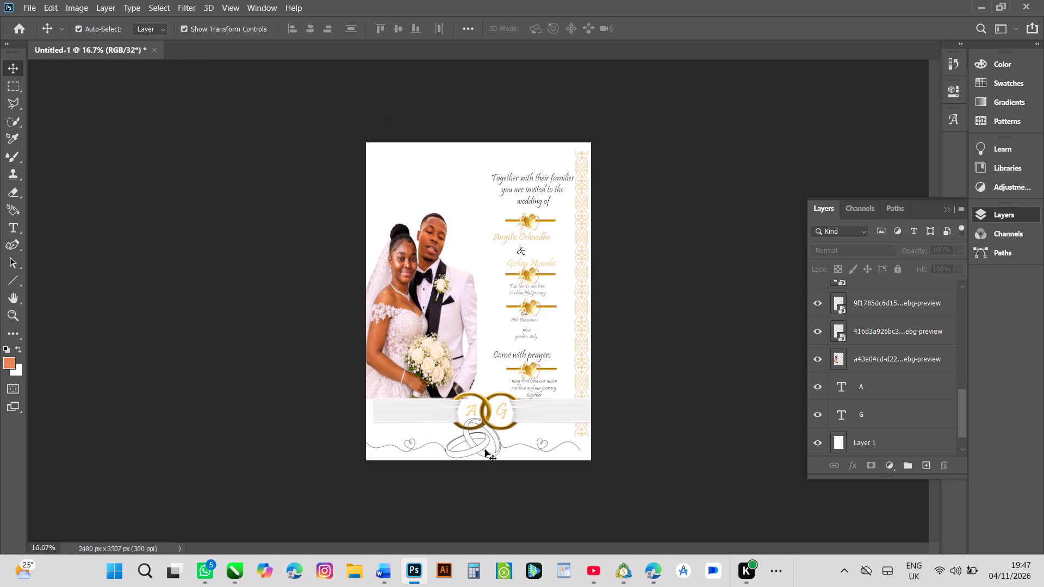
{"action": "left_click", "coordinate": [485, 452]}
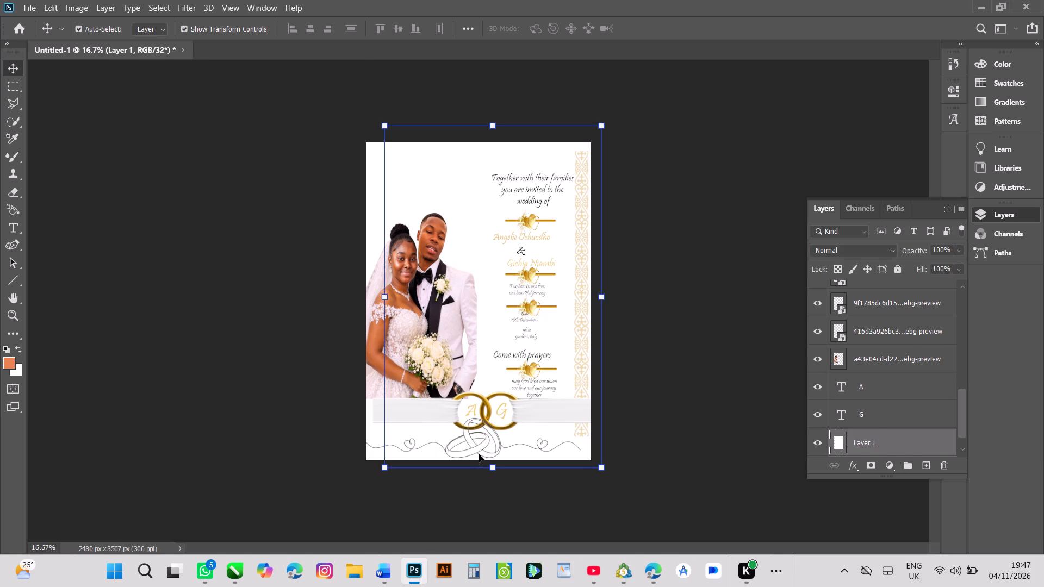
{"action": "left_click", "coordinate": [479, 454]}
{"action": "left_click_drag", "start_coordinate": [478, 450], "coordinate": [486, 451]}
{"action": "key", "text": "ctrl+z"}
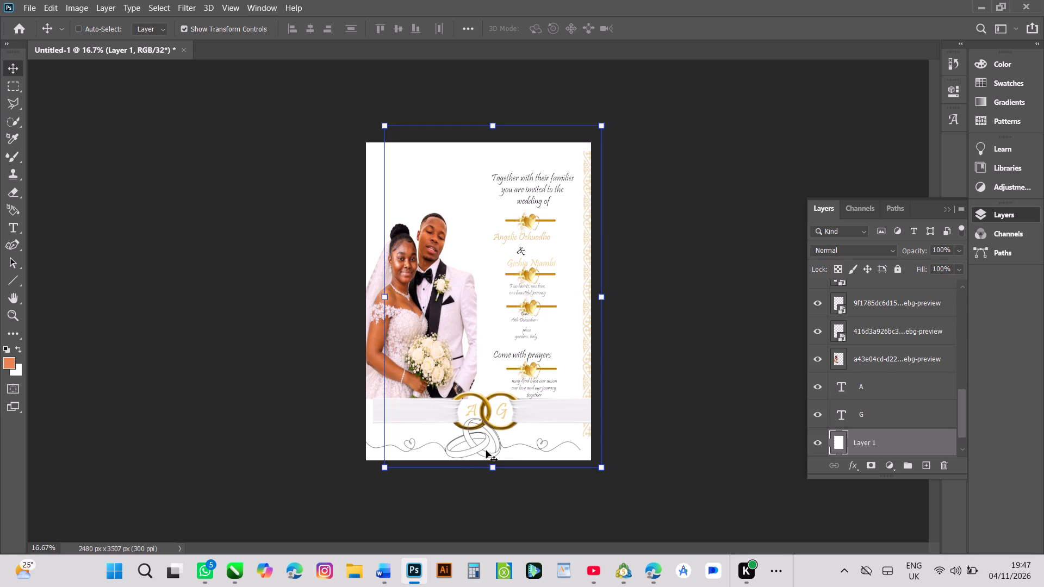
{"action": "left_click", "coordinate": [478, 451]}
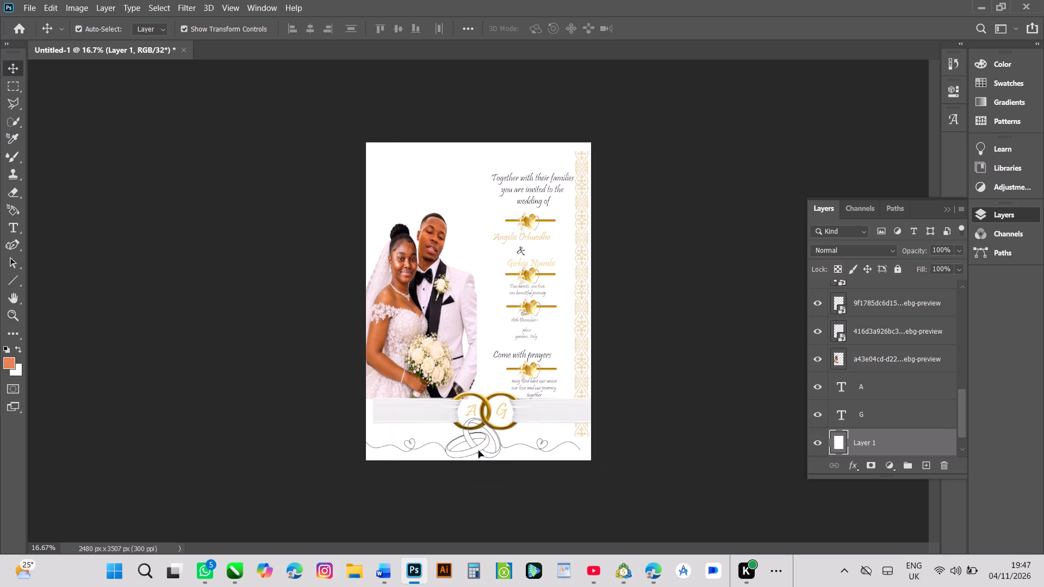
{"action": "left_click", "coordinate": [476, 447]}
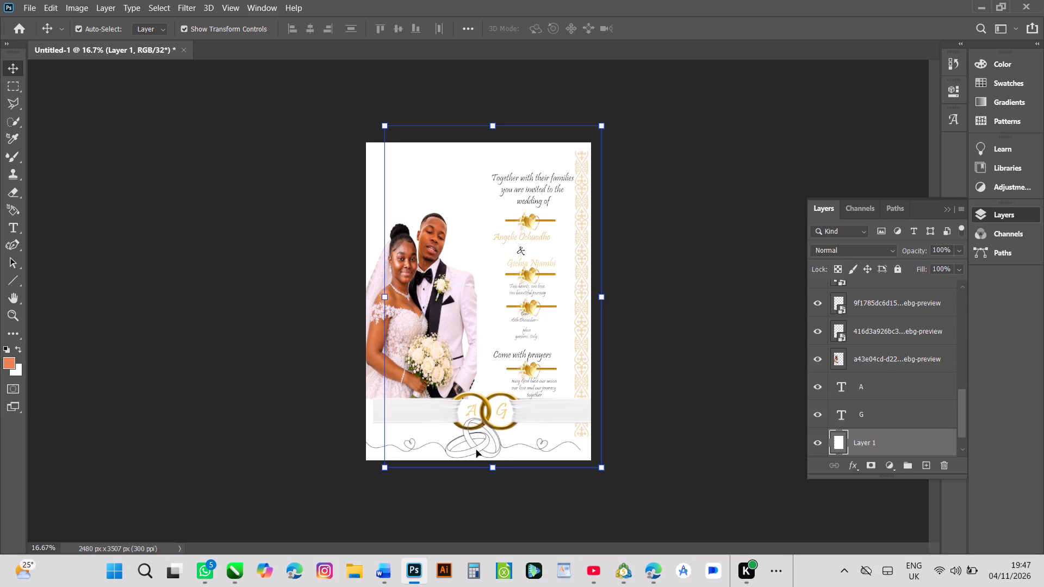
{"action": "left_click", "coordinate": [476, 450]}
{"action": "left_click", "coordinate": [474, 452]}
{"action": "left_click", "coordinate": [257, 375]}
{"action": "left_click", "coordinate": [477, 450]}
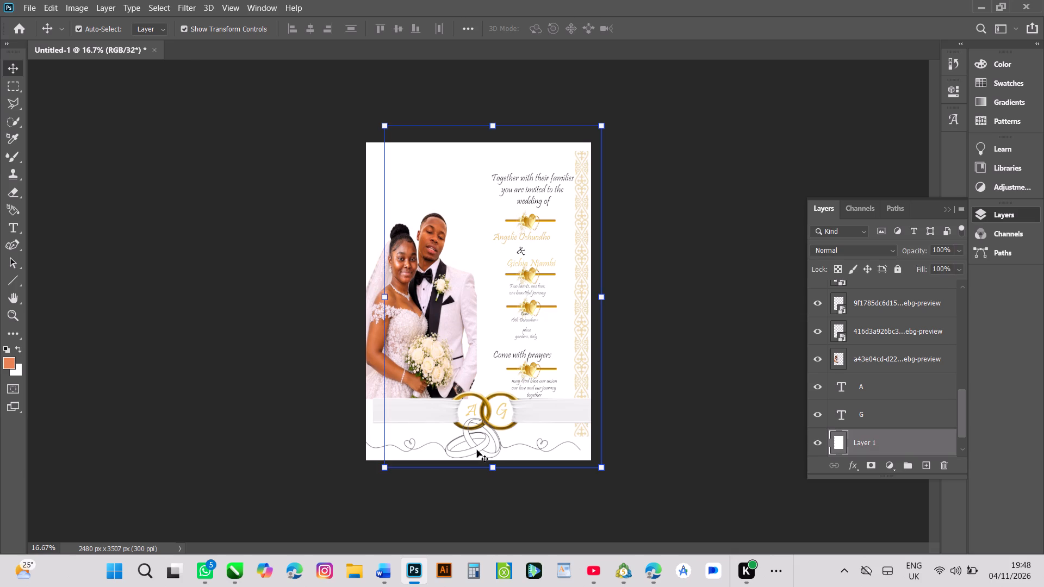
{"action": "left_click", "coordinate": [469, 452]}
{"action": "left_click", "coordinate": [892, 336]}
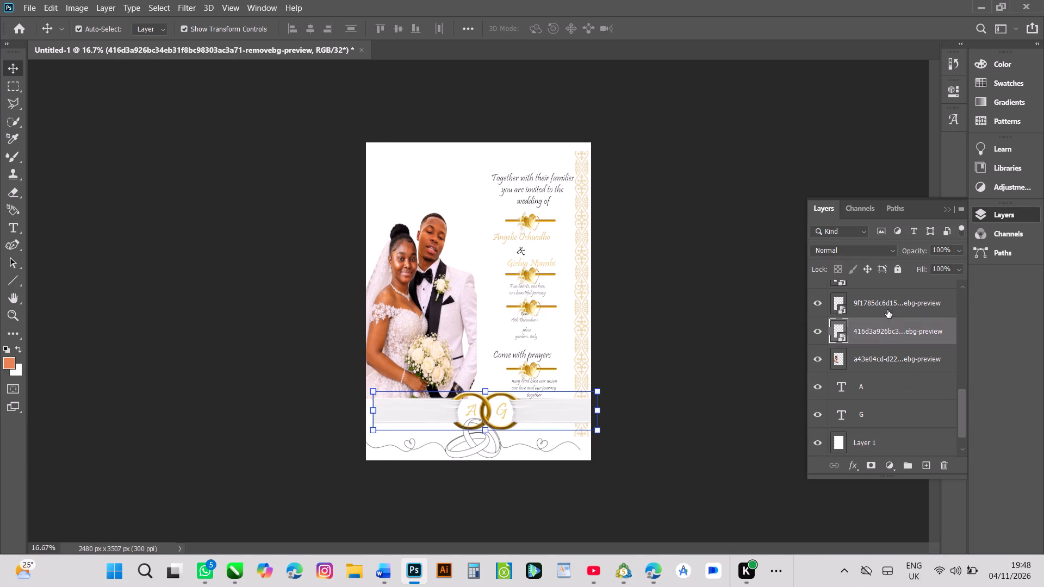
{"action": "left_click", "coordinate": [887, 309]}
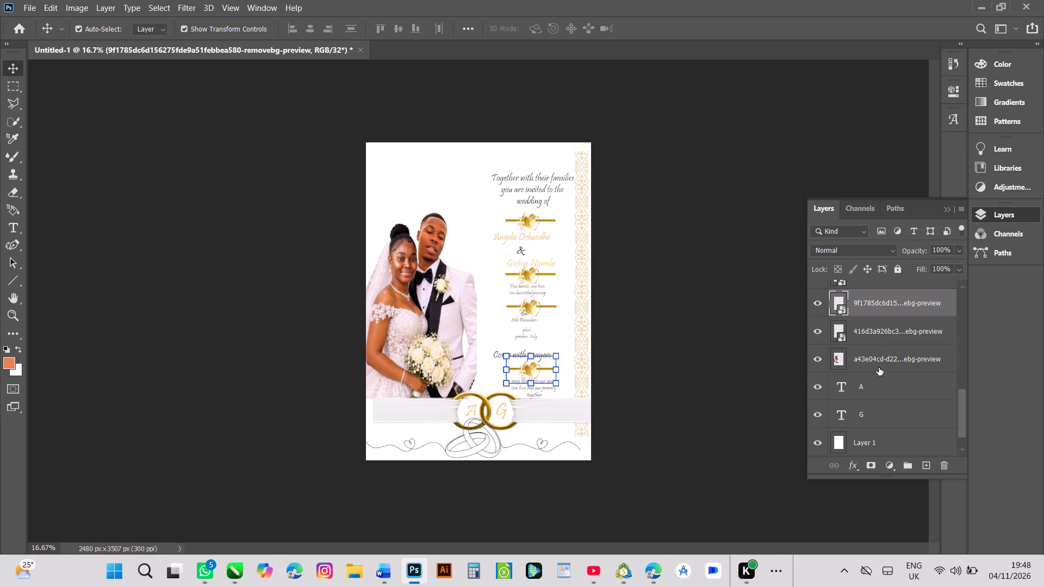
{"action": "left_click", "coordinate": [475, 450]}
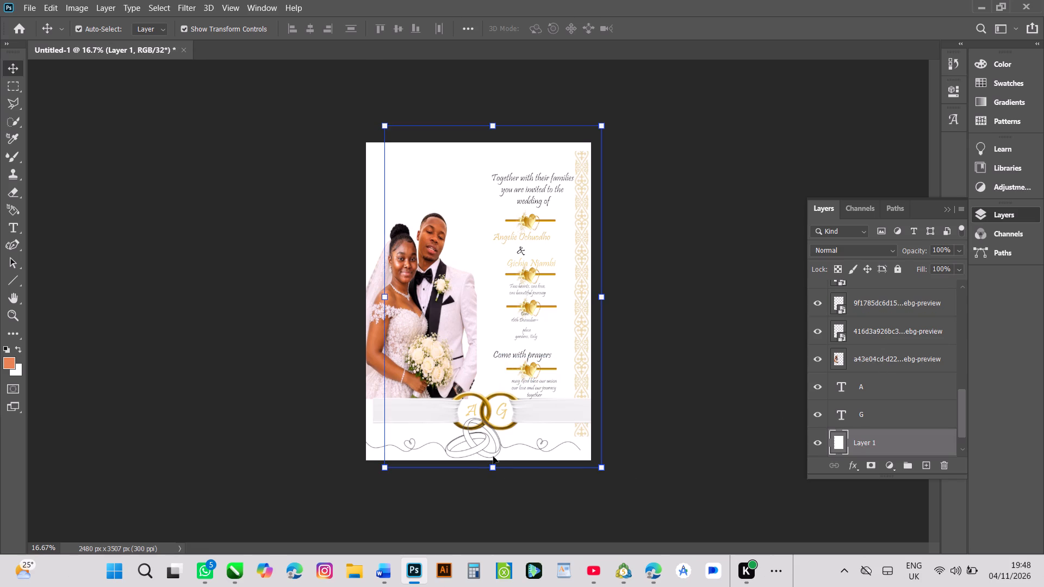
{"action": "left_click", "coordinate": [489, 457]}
Hide Layer 1, which holds the gold ornamental border.
{"action": "left_click", "coordinate": [821, 446]}
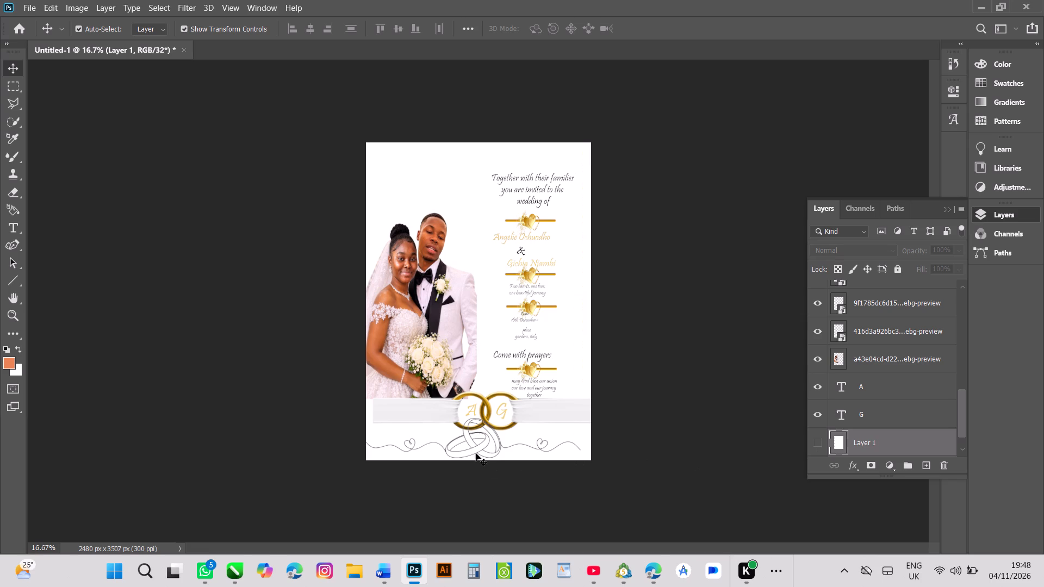
Select the line-drawn rings and centre them horizontally on the page at X 1240 px, below the initials ribbon.
{"action": "left_click", "coordinate": [474, 451]}
{"action": "left_click", "coordinate": [480, 449]}
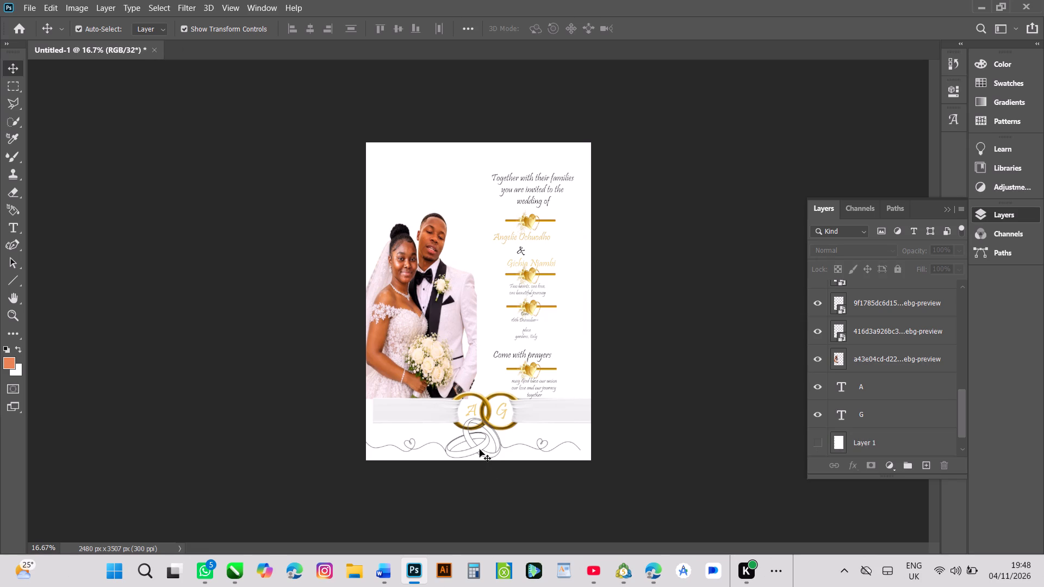
{"action": "double_click", "coordinate": [480, 449]}
{"action": "double_click", "coordinate": [480, 449]}
{"action": "left_click", "coordinate": [480, 449]}
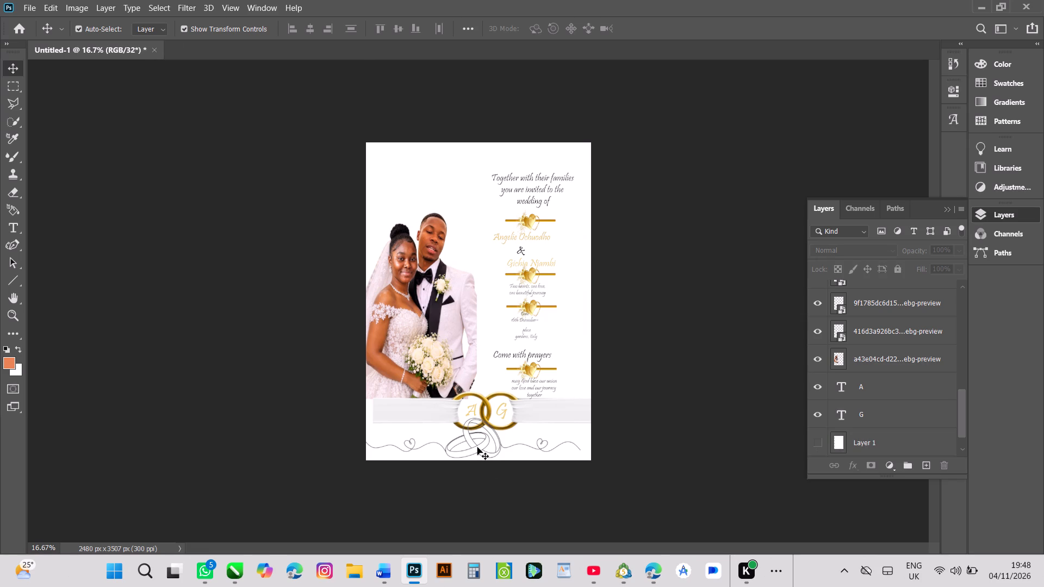
{"action": "left_click", "coordinate": [477, 447]}
{"action": "left_click", "coordinate": [477, 447]}
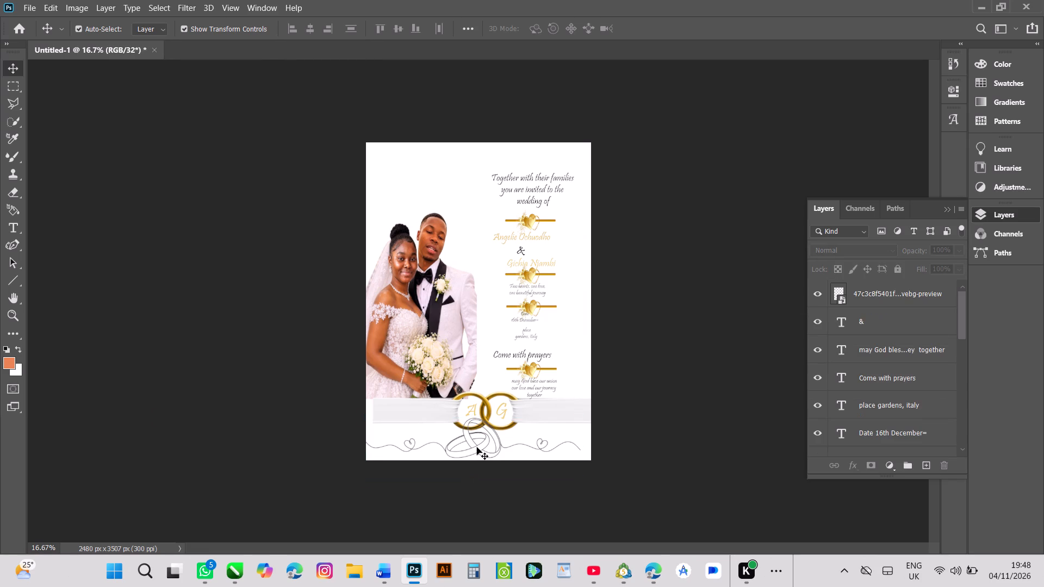
{"action": "left_click", "coordinate": [477, 443]}
{"action": "left_click", "coordinate": [475, 445]}
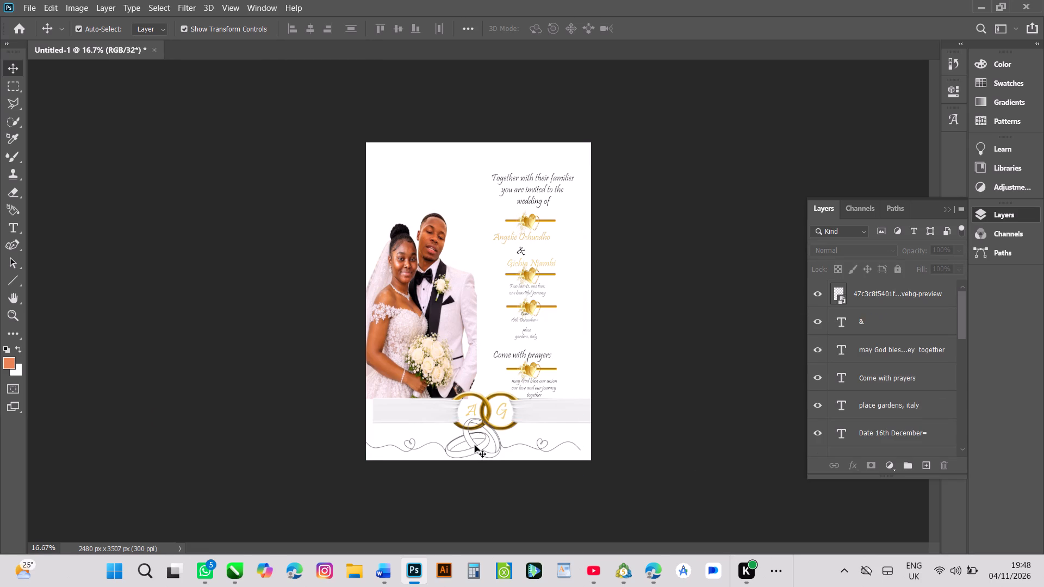
{"action": "left_click", "coordinate": [475, 445]}
{"action": "double_click", "coordinate": [475, 445]}
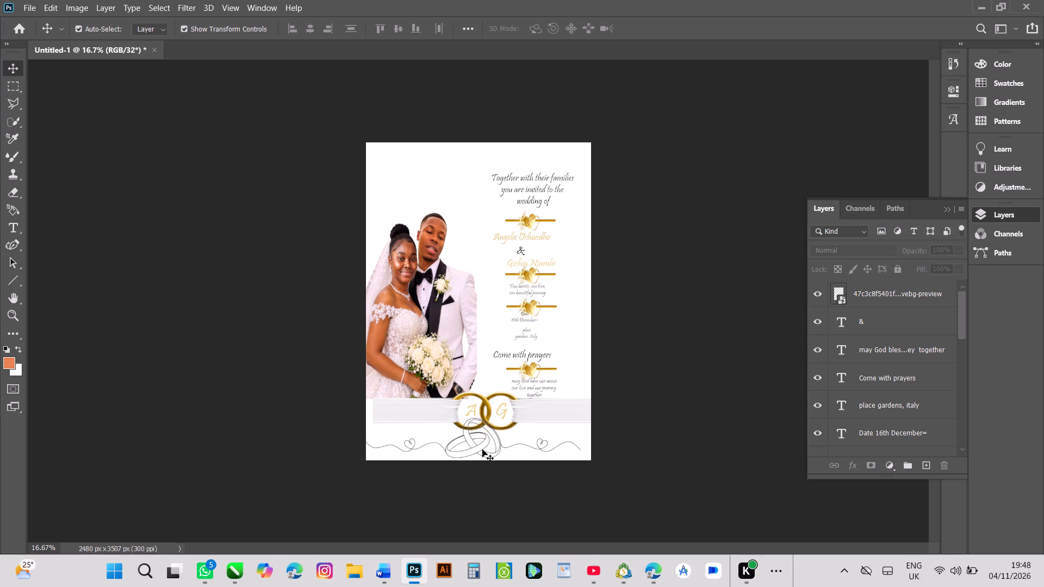
{"action": "left_click", "coordinate": [481, 451]}
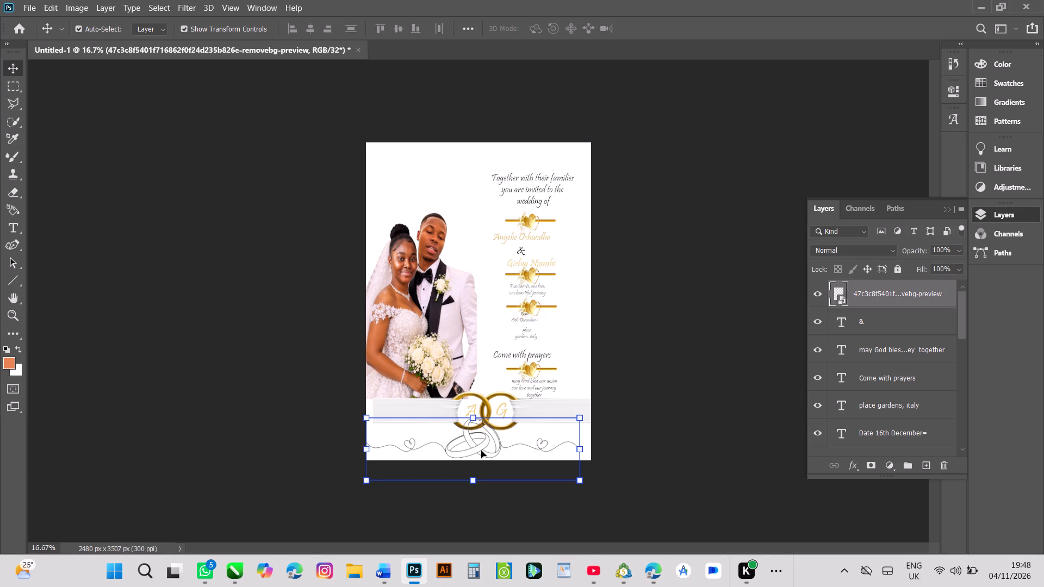
{"action": "left_click_drag", "start_coordinate": [474, 419], "coordinate": [478, 414]}
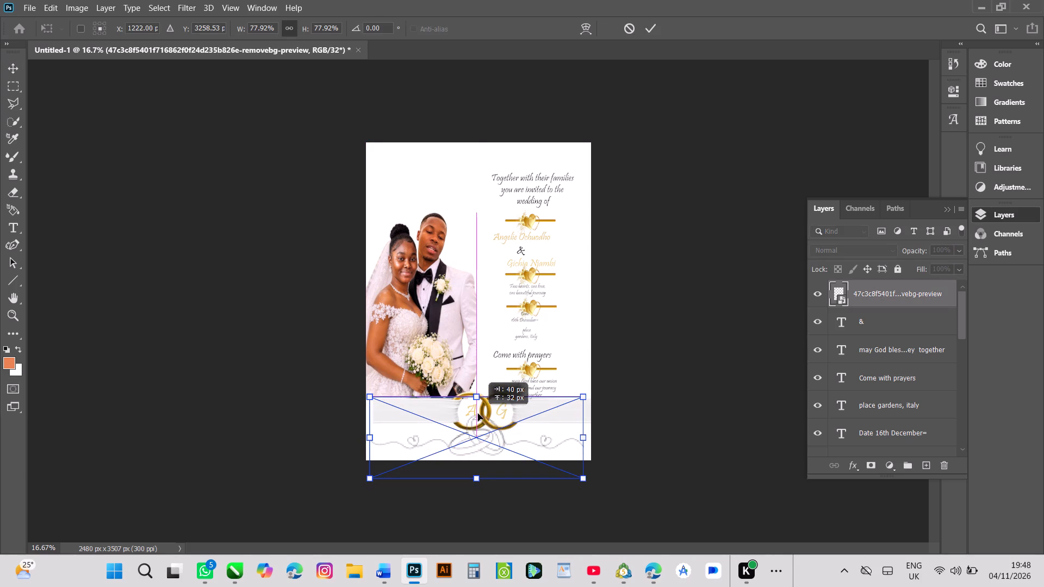
{"action": "left_click_drag", "start_coordinate": [478, 414], "coordinate": [479, 419]}
{"action": "left_click_drag", "start_coordinate": [478, 401], "coordinate": [479, 402]}
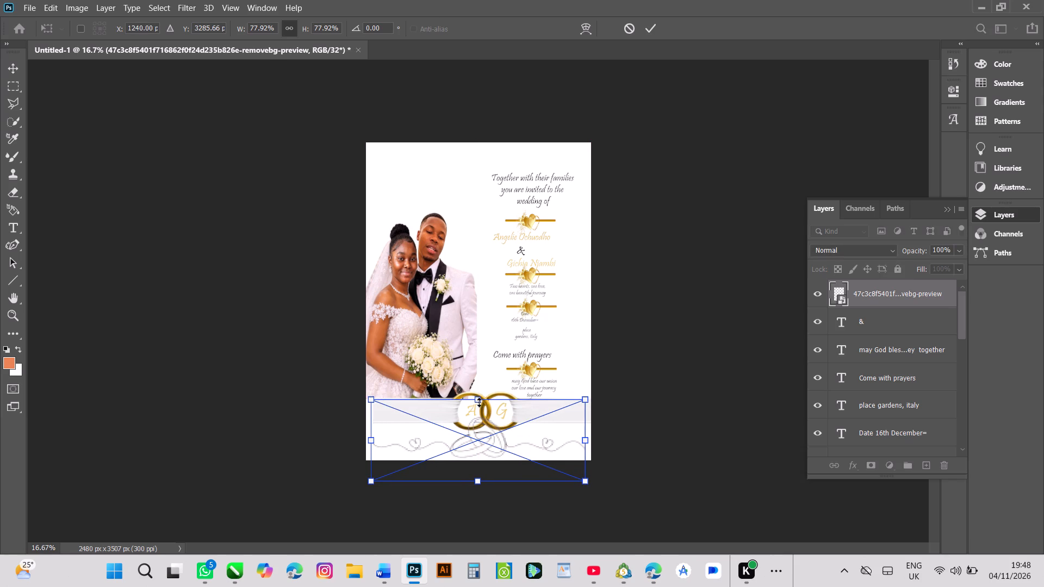
Scale the line-drawn rings proportionally down to about 52.95% and place them at about Y 3359 px, centred horizontally.
{"action": "left_click_drag", "start_coordinate": [479, 402], "coordinate": [480, 411]}
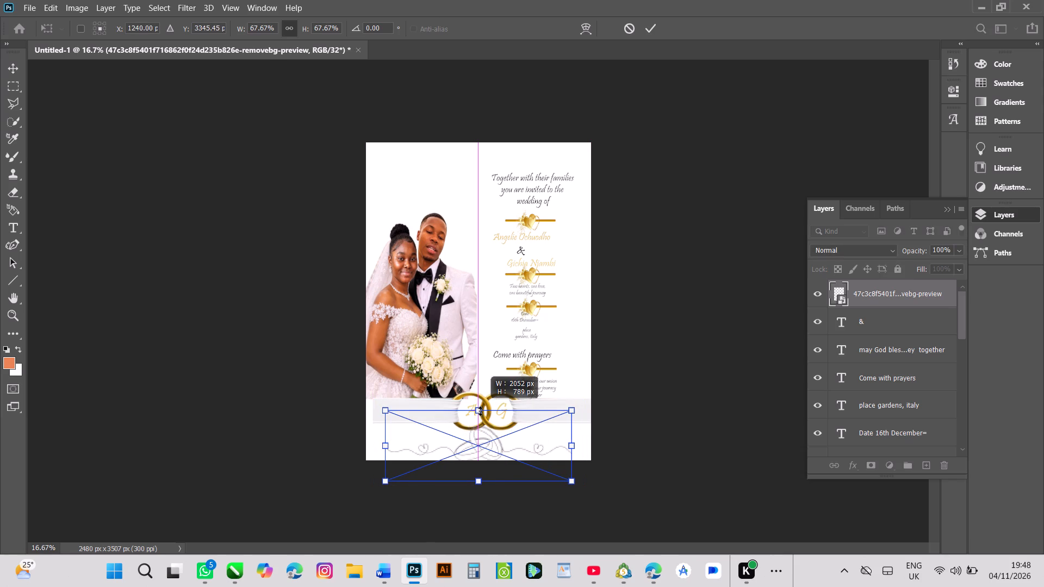
{"action": "left_click_drag", "start_coordinate": [480, 411], "coordinate": [481, 420]}
{"action": "left_click_drag", "start_coordinate": [482, 450], "coordinate": [483, 446]}
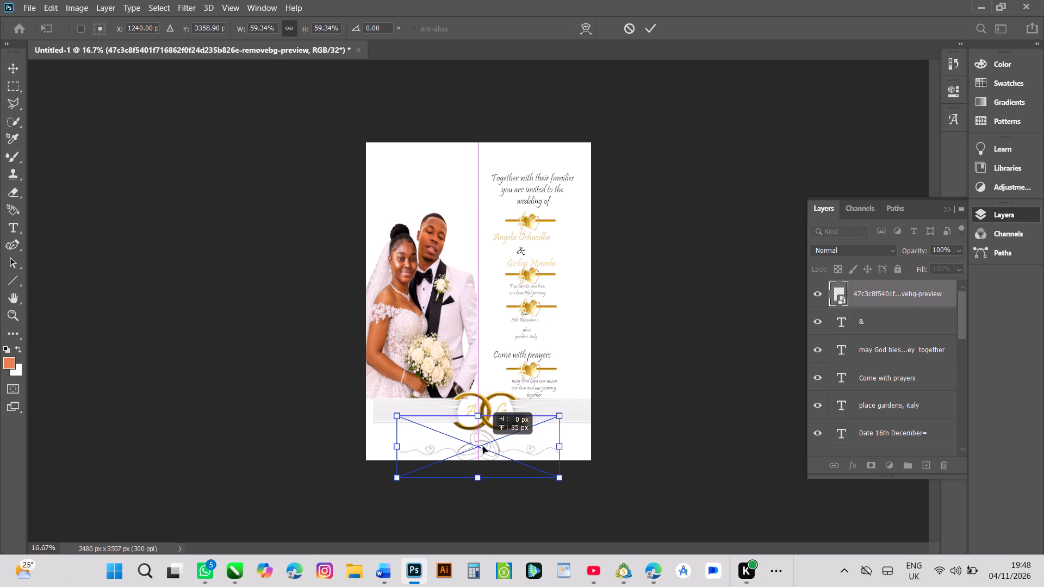
{"action": "left_click_drag", "start_coordinate": [483, 446], "coordinate": [484, 445]}
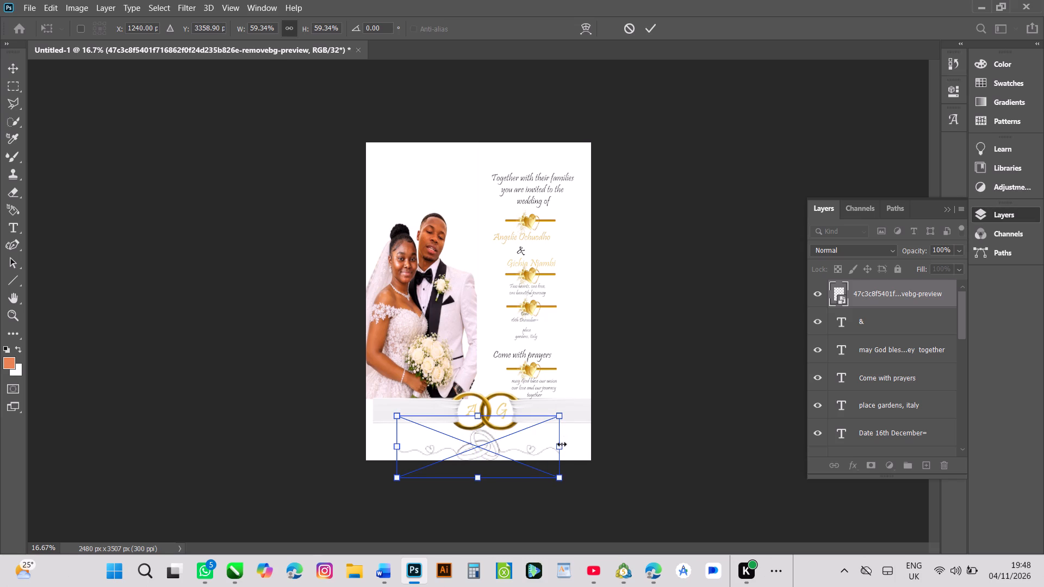
{"action": "left_click_drag", "start_coordinate": [560, 445], "coordinate": [568, 445], "text": "alt"}
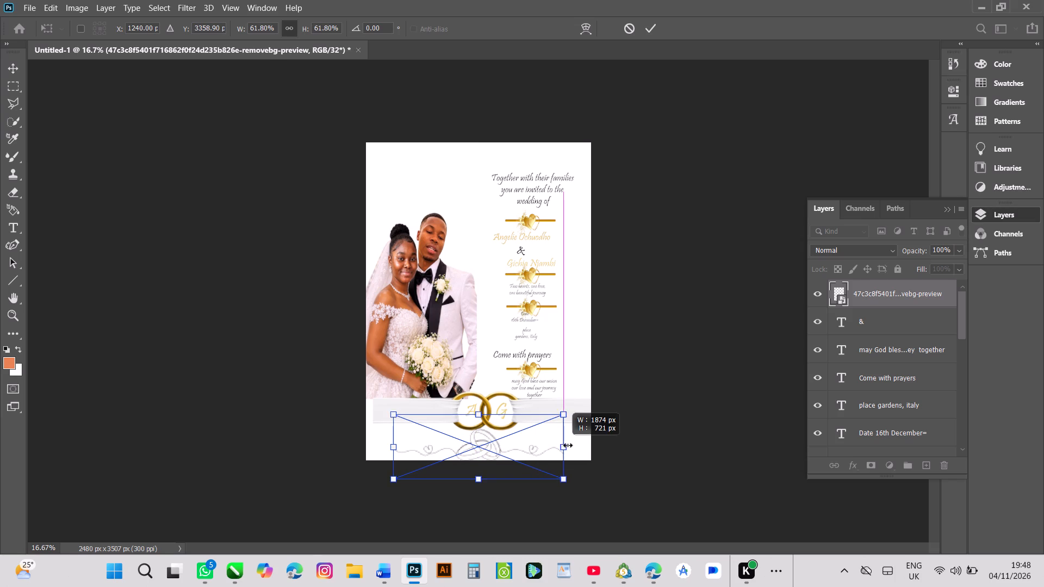
{"action": "left_click_drag", "start_coordinate": [568, 445], "coordinate": [552, 445], "text": "alt"}
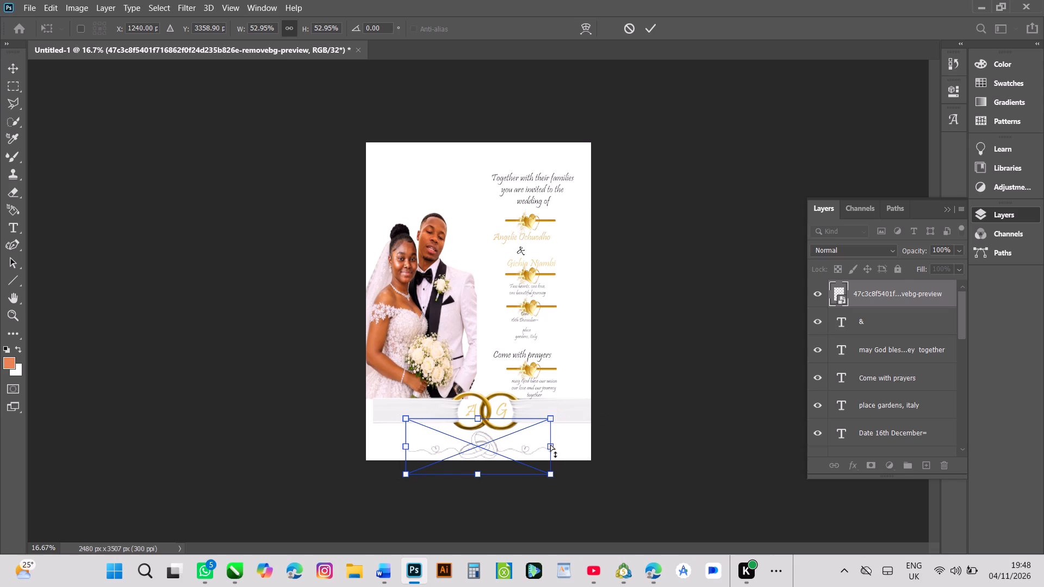
Stretch the line-drawn rings horizontally to both page edges, at about 81.79% width.
{"action": "left_click_drag", "start_coordinate": [550, 445], "coordinate": [587, 445], "text": "ctrl"}
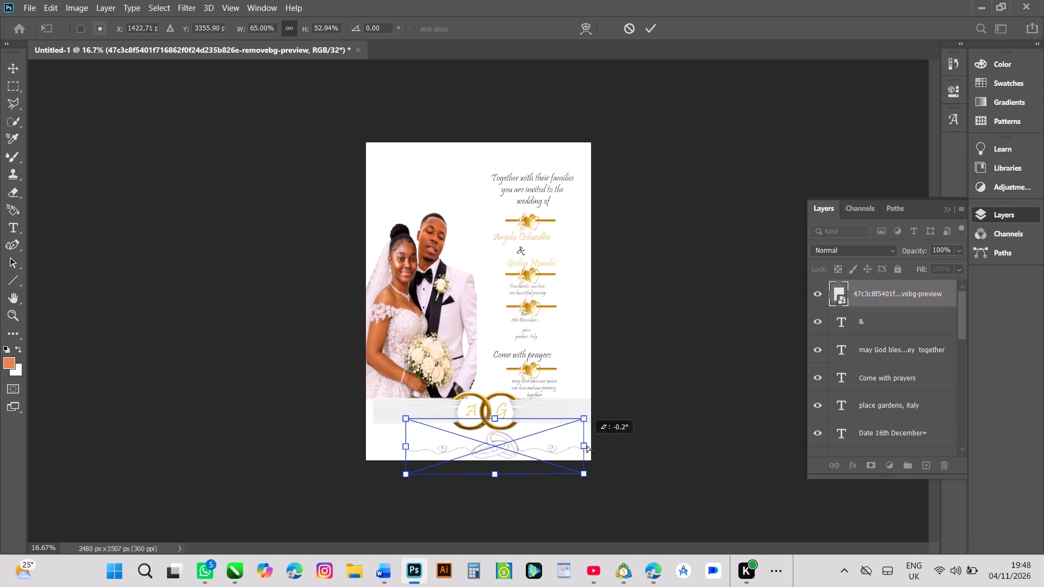
{"action": "left_click_drag", "start_coordinate": [587, 445], "coordinate": [591, 445], "text": "ctrl"}
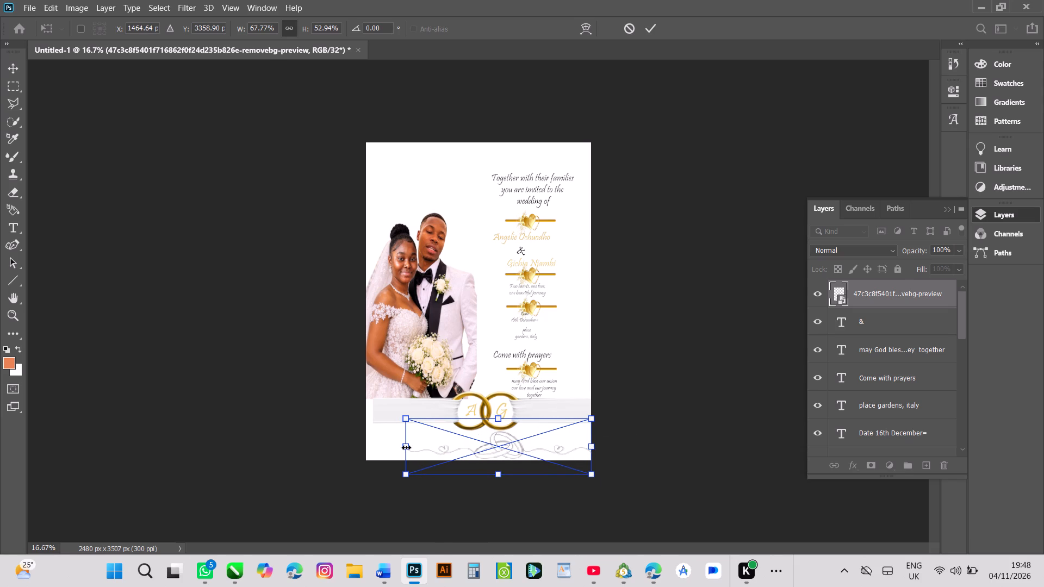
{"action": "left_click", "coordinate": [406, 447]}
{"action": "left_click_drag", "start_coordinate": [406, 446], "coordinate": [403, 446], "text": "ctrl"}
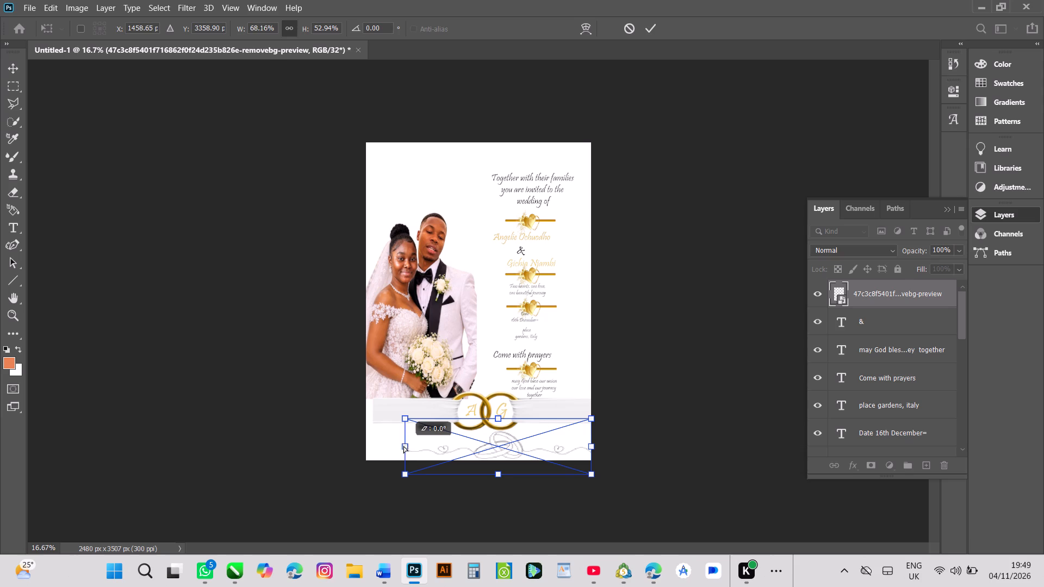
{"action": "left_click_drag", "start_coordinate": [403, 446], "coordinate": [374, 446], "text": "ctrl"}
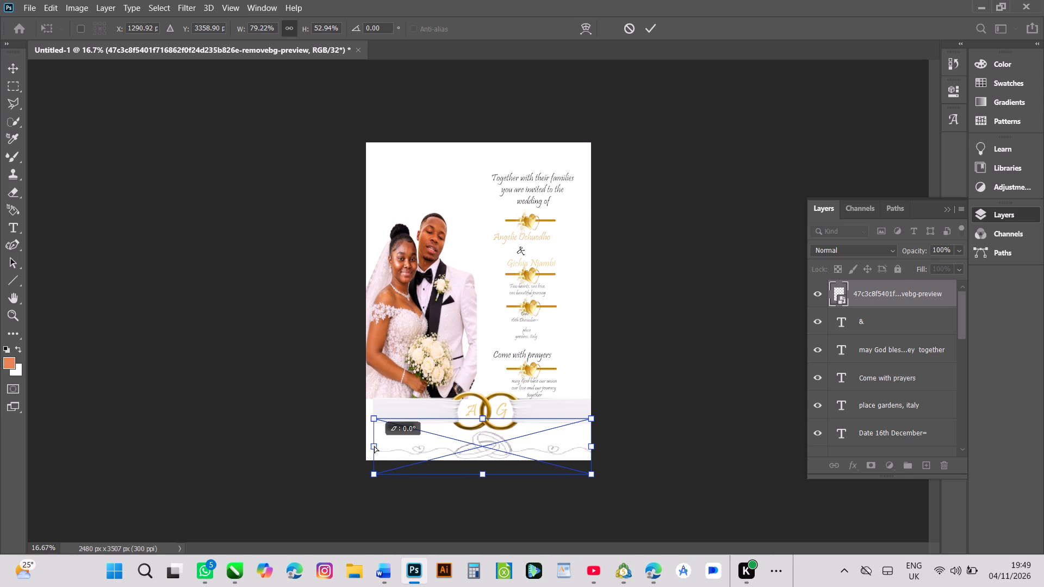
{"action": "left_click_drag", "start_coordinate": [374, 446], "coordinate": [368, 446], "text": "ctrl"}
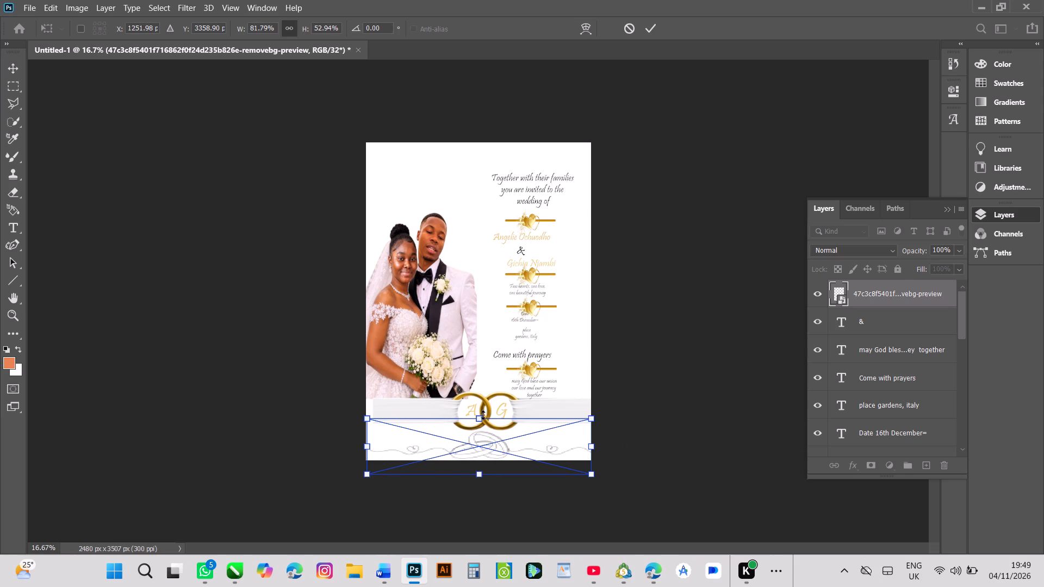
Flatten the line-drawn rings to about 43.18% height so they fit below the initials ribbon, and apply the transform.
{"action": "left_click_drag", "start_coordinate": [479, 416], "coordinate": [479, 420], "text": "ctrl"}
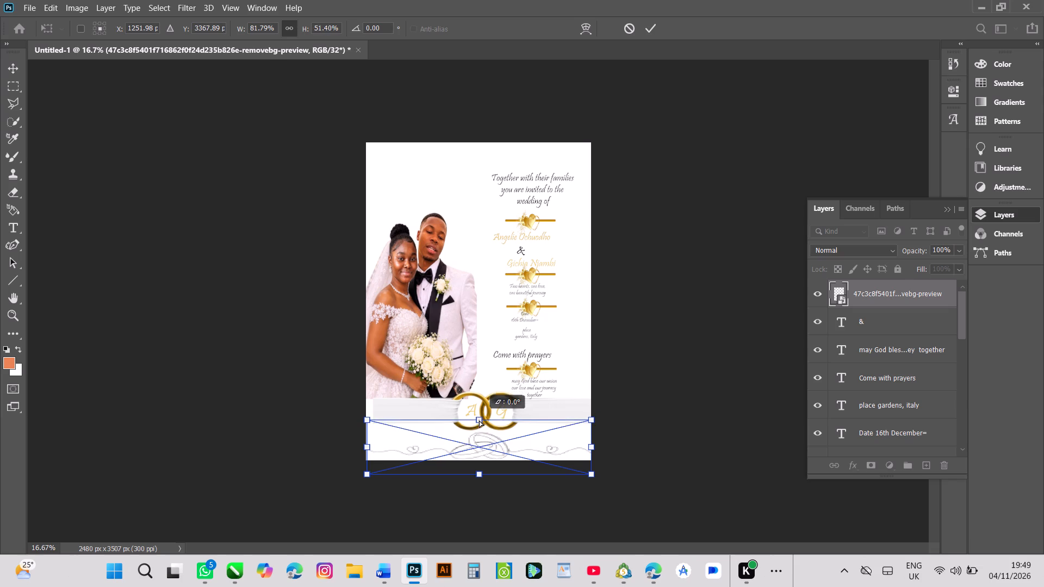
{"action": "left_click_drag", "start_coordinate": [479, 420], "coordinate": [479, 422], "text": "ctrl"}
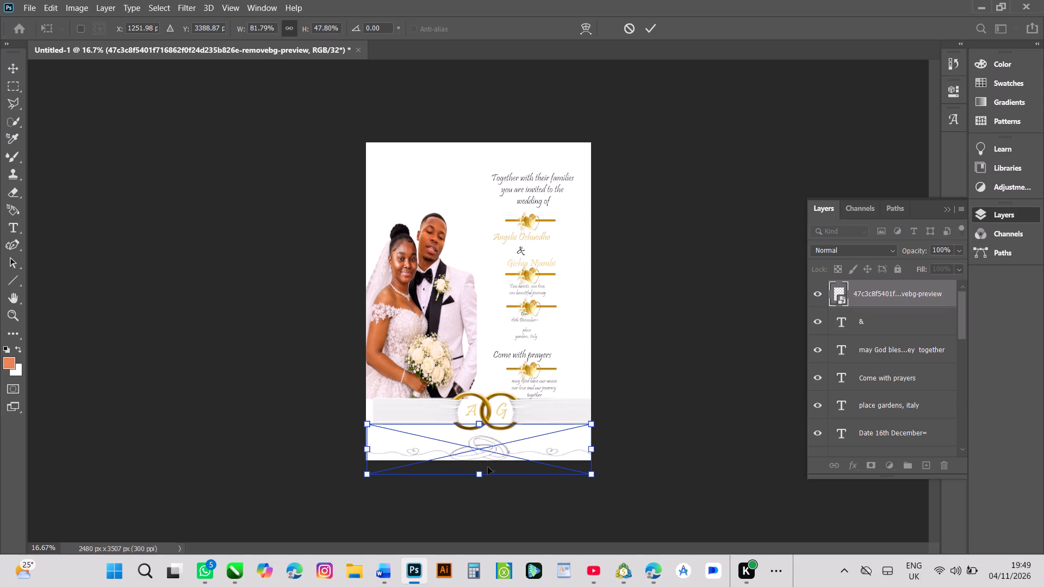
{"action": "left_click_drag", "start_coordinate": [481, 477], "coordinate": [480, 470], "text": "ctrl"}
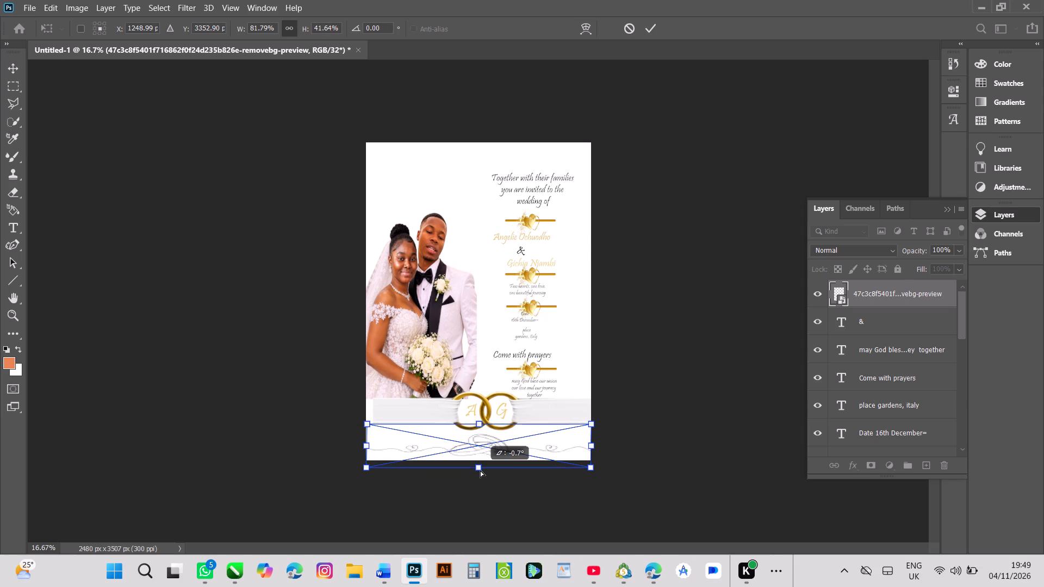
{"action": "left_click_drag", "start_coordinate": [480, 470], "coordinate": [479, 472], "text": "ctrl"}
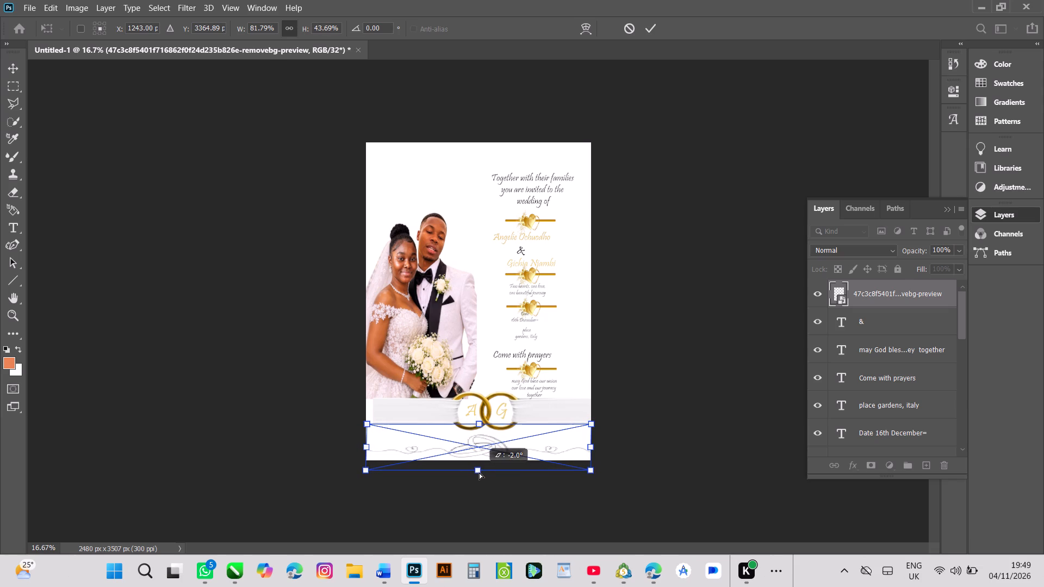
{"action": "left_click_drag", "start_coordinate": [479, 472], "coordinate": [480, 472], "text": "ctrl"}
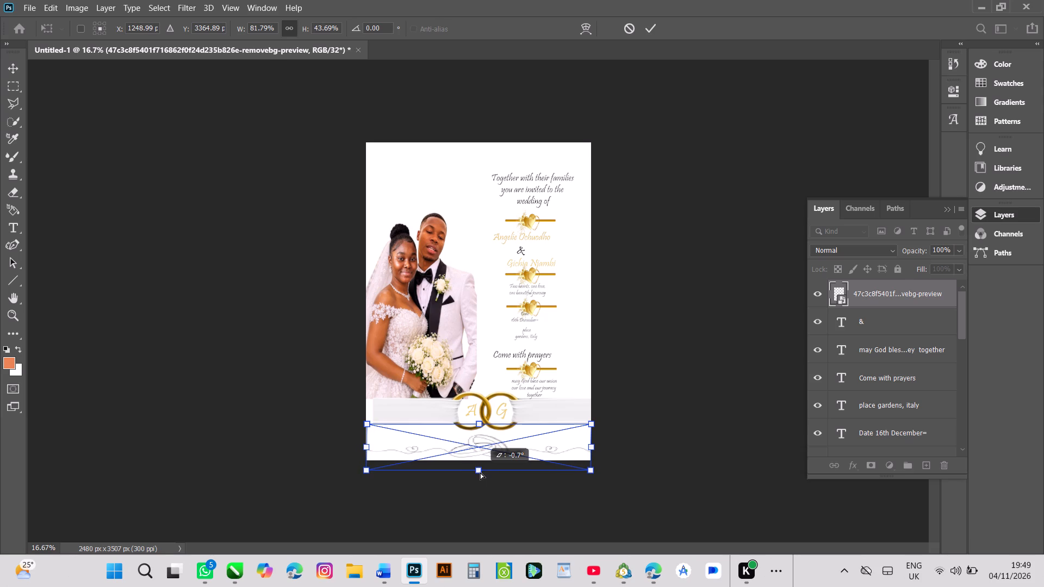
{"action": "left_click_drag", "start_coordinate": [480, 472], "coordinate": [482, 472], "text": "ctrl"}
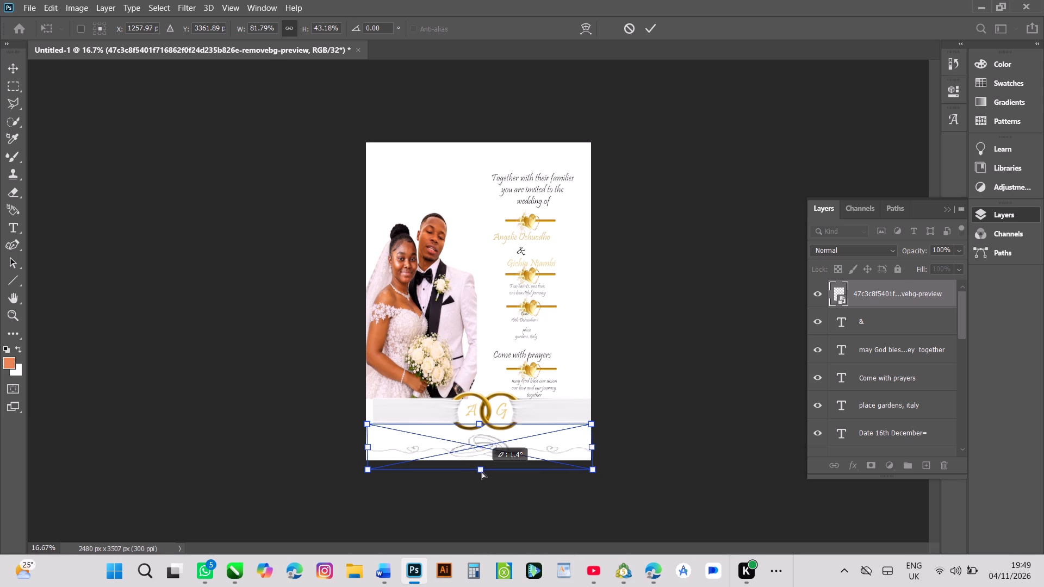
{"action": "left_click_drag", "start_coordinate": [482, 472], "coordinate": [481, 472], "text": "ctrl"}
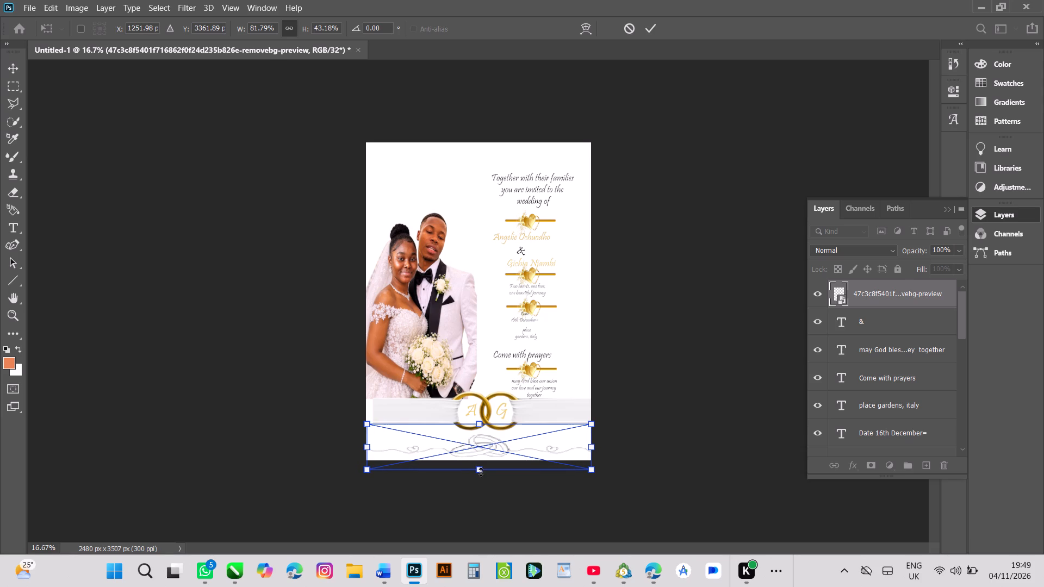
{"action": "left_click", "coordinate": [653, 24]}
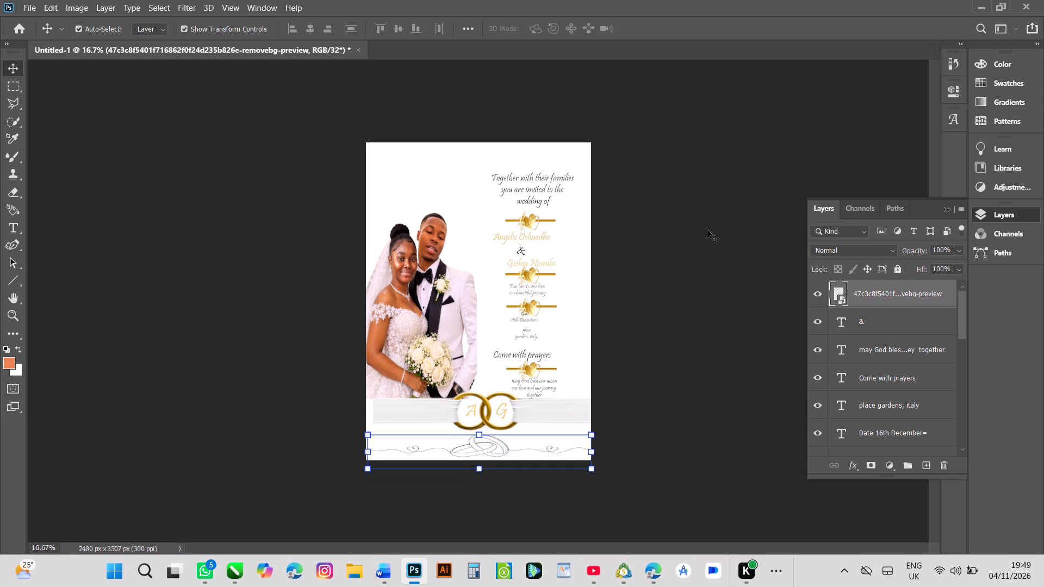
{"action": "left_click", "coordinate": [689, 234]}
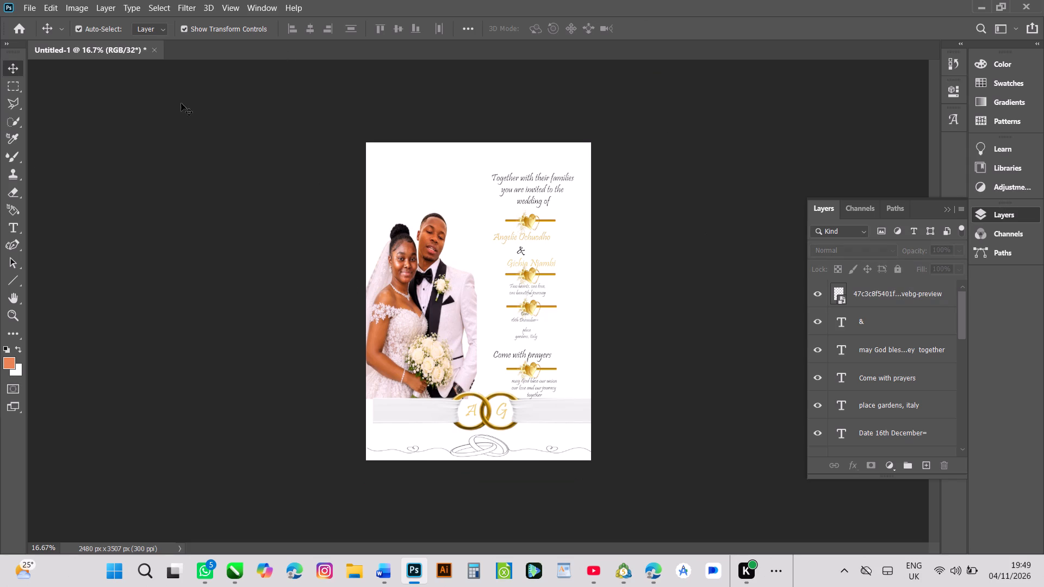
Add the two-line text "SINCE" and "31.5.2026" in the blank area above the couple's photo.
{"action": "left_click", "coordinate": [15, 233]}
{"action": "left_click", "coordinate": [400, 193]}
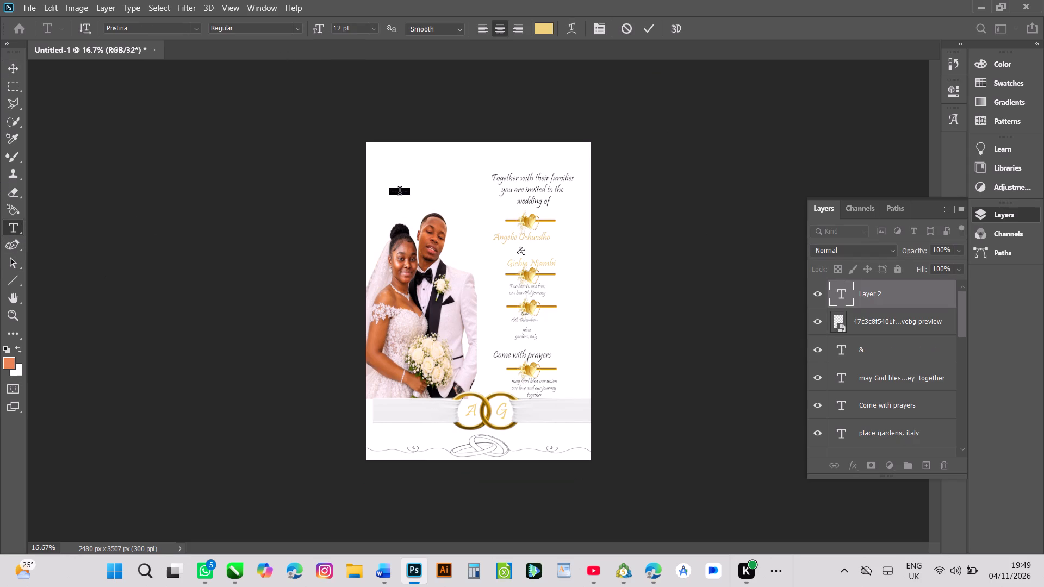
{"action": "type", "text": "31"}
{"action": "type", "text": ".5"}
{"action": "key", "text": "period"}
{"action": "type", "text": "2026"}
{"action": "key", "text": "Left"}
{"action": "key", "text": "Left"}
{"action": "key", "text": "Left"}
{"action": "key", "text": "Left"}
{"action": "key", "text": "Left"}
{"action": "key", "text": "Left"}
{"action": "key", "text": "Left"}
{"action": "key", "text": "Left"}
{"action": "key", "text": "Left"}
{"action": "key", "text": "Left"}
{"action": "key", "text": "Left"}
{"action": "key", "text": "Left"}
{"action": "key", "text": "Left"}
{"action": "key", "text": "Left"}
{"action": "key", "text": "Left"}
{"action": "key", "text": "Left"}
{"action": "key", "text": "Left"}
{"action": "key", "text": "Left"}
{"action": "key", "text": "Left"}
{"action": "key", "text": "Left"}
{"action": "type", "text": "SINCE"}
{"action": "key", "text": "Return"}
{"action": "left_click", "coordinate": [12, 64]}
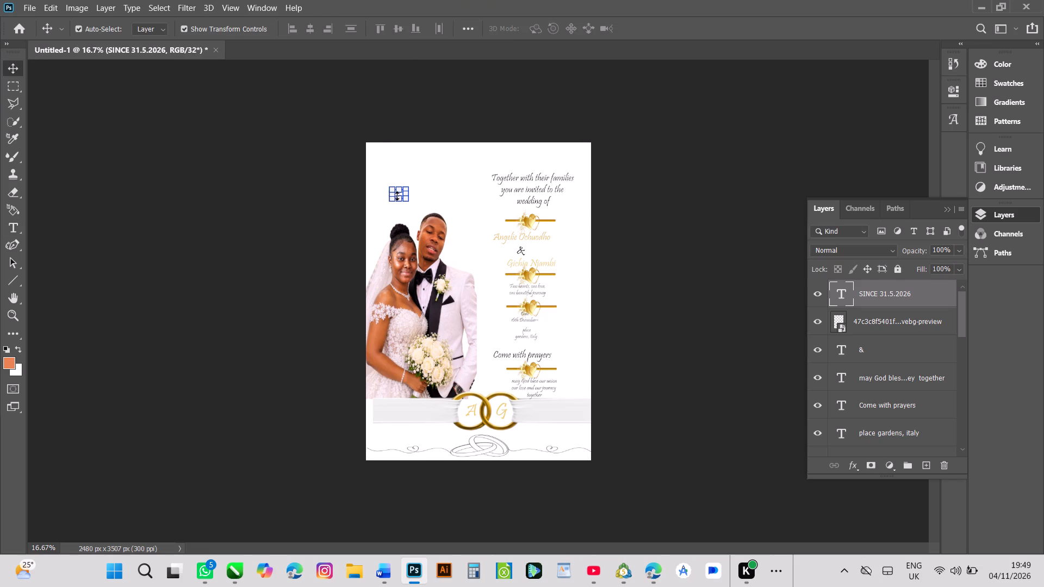
Enlarge the SINCE 31.5.2026 text to about 201.22% and apply the transform.
{"action": "left_click_drag", "start_coordinate": [407, 198], "coordinate": [409, 199]}
{"action": "left_click_drag", "start_coordinate": [409, 199], "coordinate": [421, 211]}
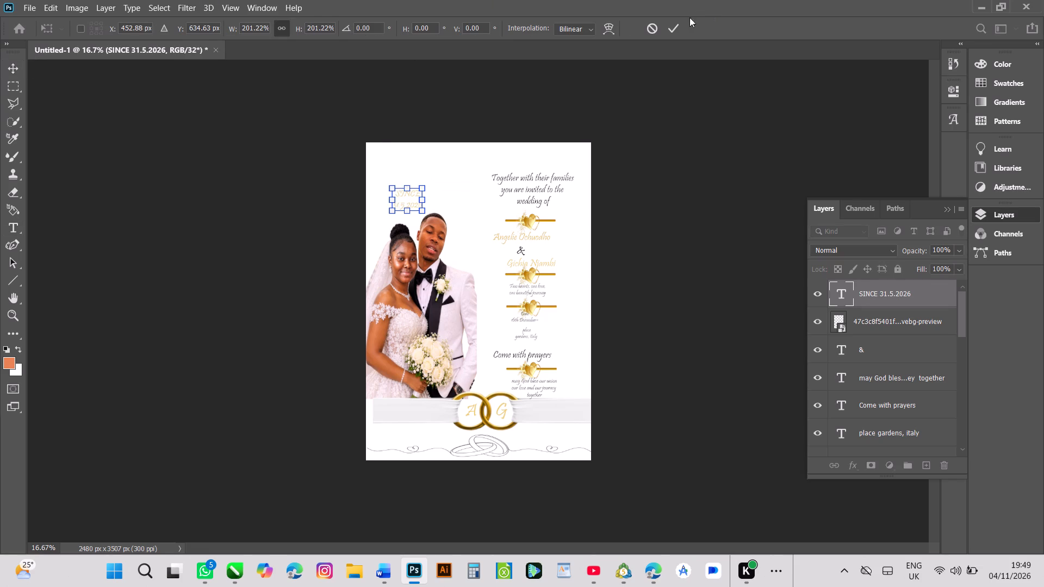
{"action": "left_click", "coordinate": [674, 25]}
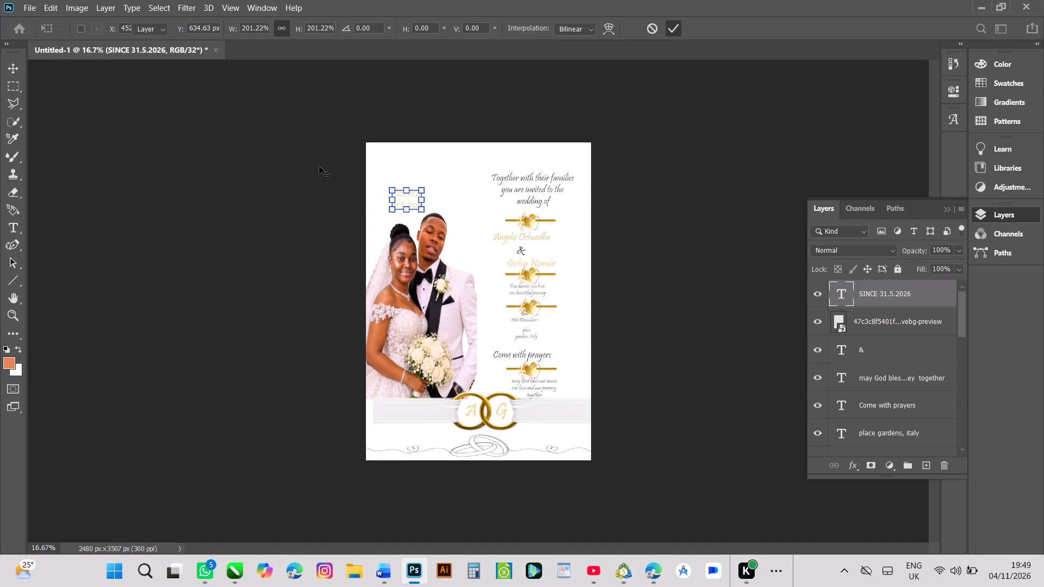
{"action": "left_click", "coordinate": [266, 184]}
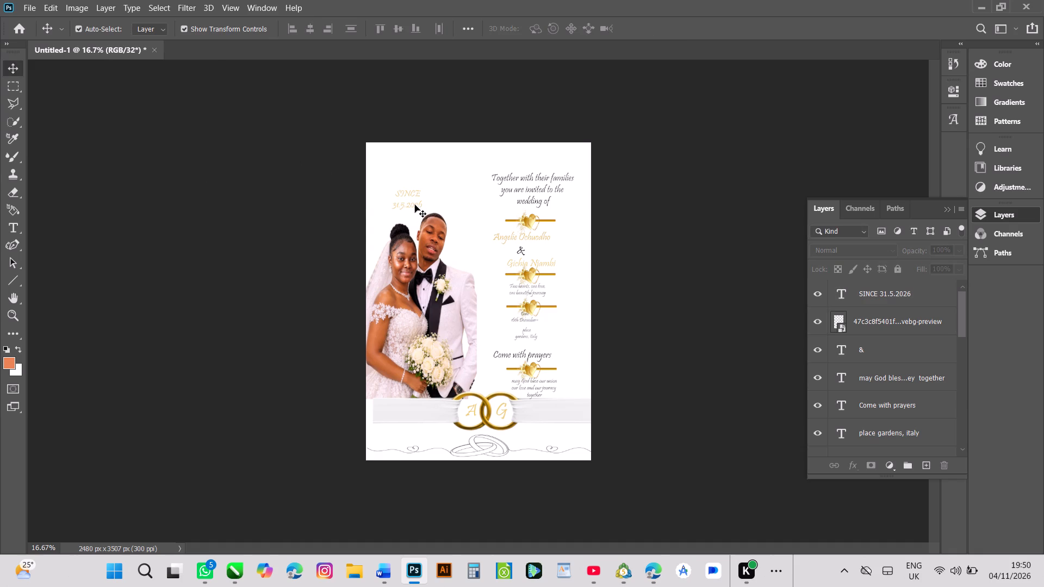
Move the SINCE 31.5.2026 text to the page's lower-left corner, below the ribbon and beside the line-drawn rings.
{"action": "left_click", "coordinate": [415, 205]}
{"action": "left_click_drag", "start_coordinate": [407, 198], "coordinate": [411, 264]}
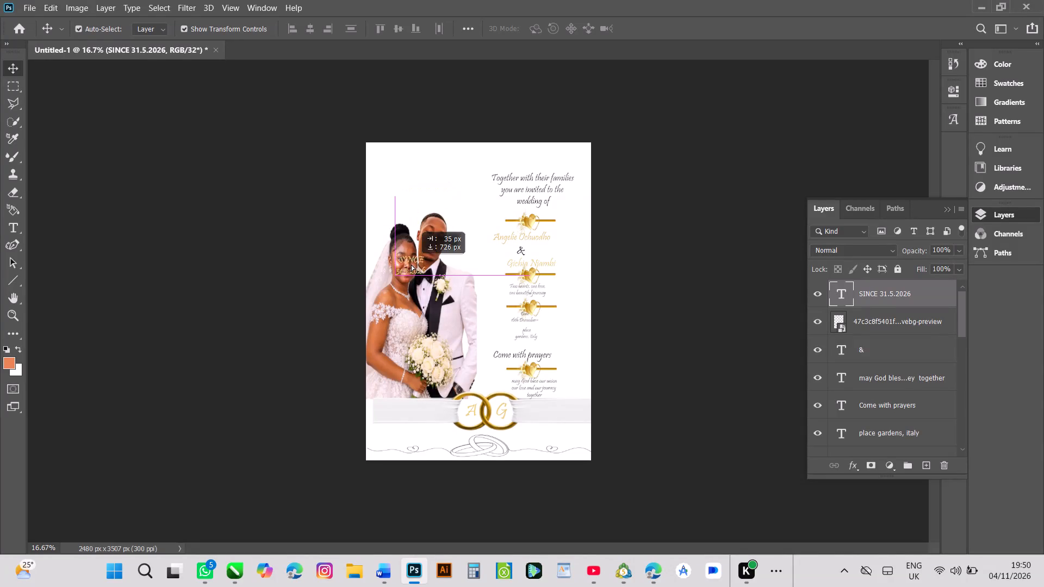
{"action": "left_click_drag", "start_coordinate": [411, 264], "coordinate": [394, 438]}
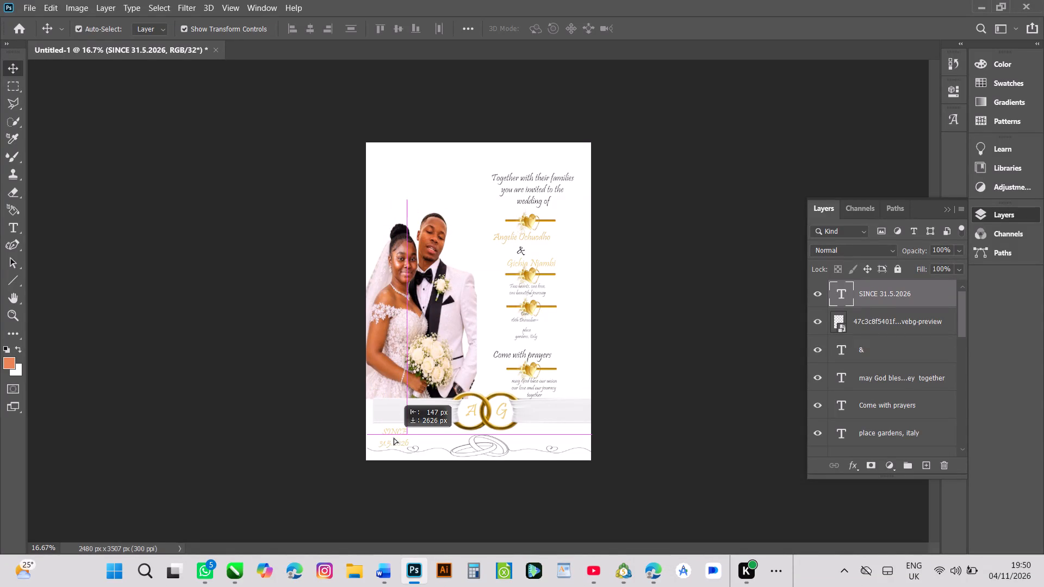
{"action": "left_click_drag", "start_coordinate": [394, 438], "coordinate": [390, 438]}
{"action": "left_click", "coordinate": [670, 262]}
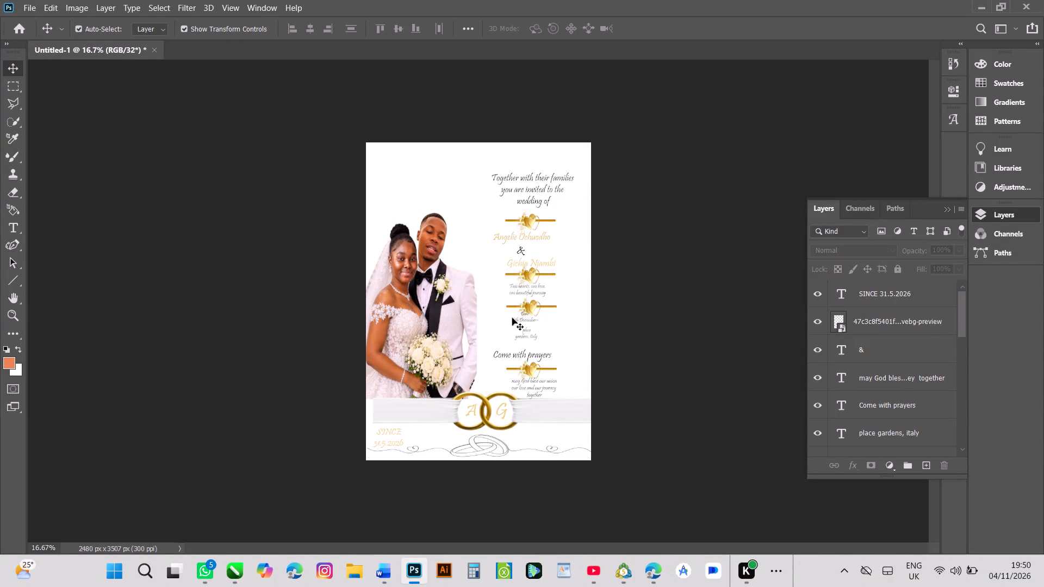
Recolour the SINCE 31.5.2026 text near-black, RGB 4, 4, 4, and commit the text edit.
{"action": "double_click", "coordinate": [393, 446]}
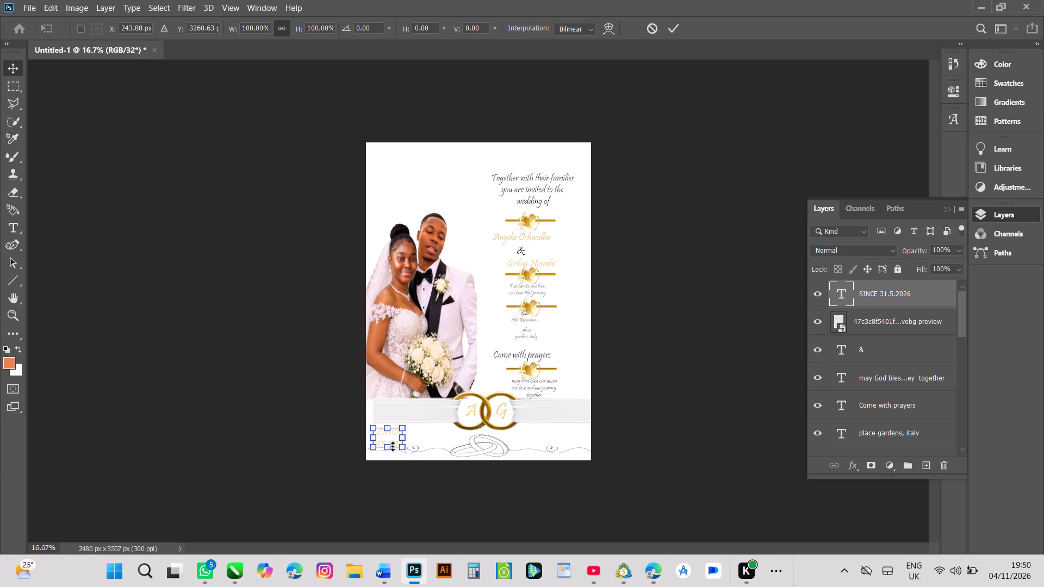
{"action": "double_click", "coordinate": [382, 432]}
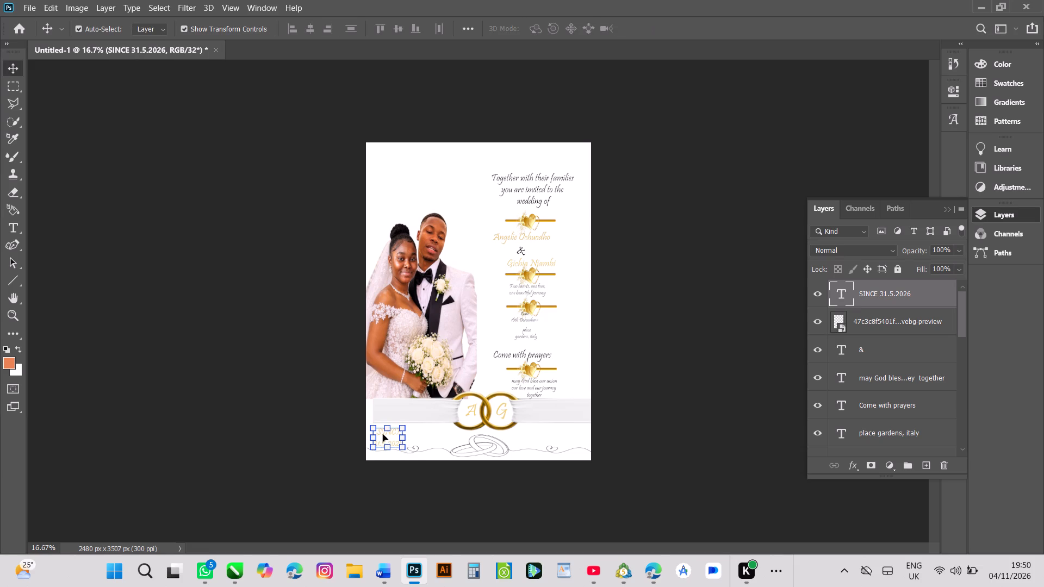
{"action": "double_click", "coordinate": [383, 434]}
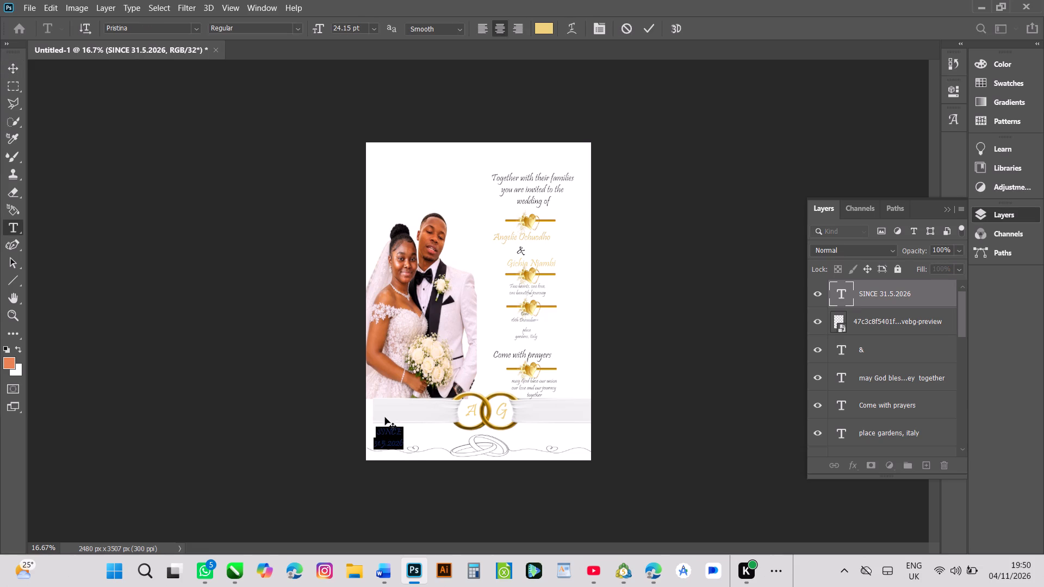
{"action": "left_click", "coordinate": [547, 35]}
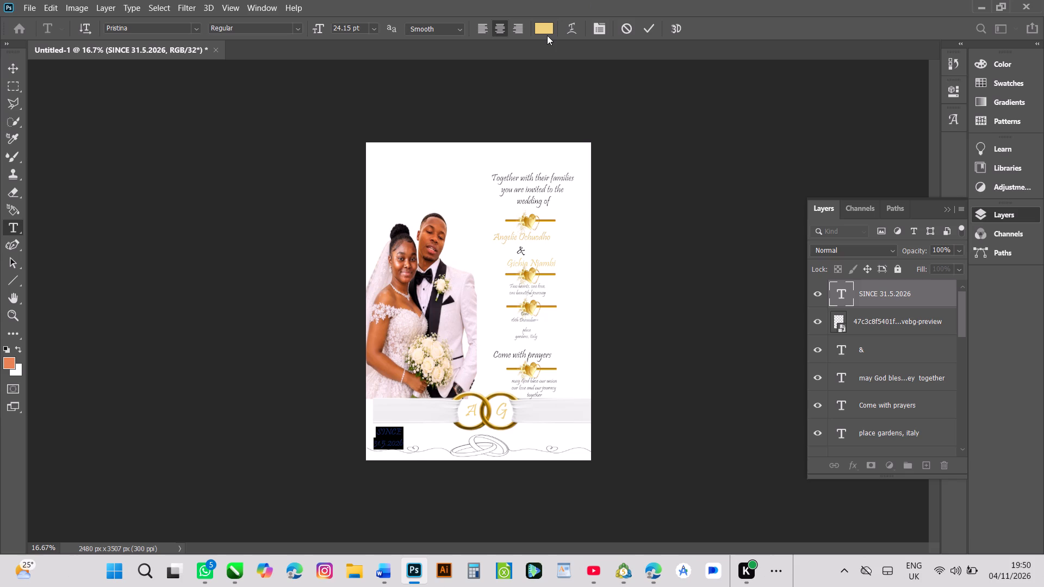
{"action": "left_click", "coordinate": [545, 31]}
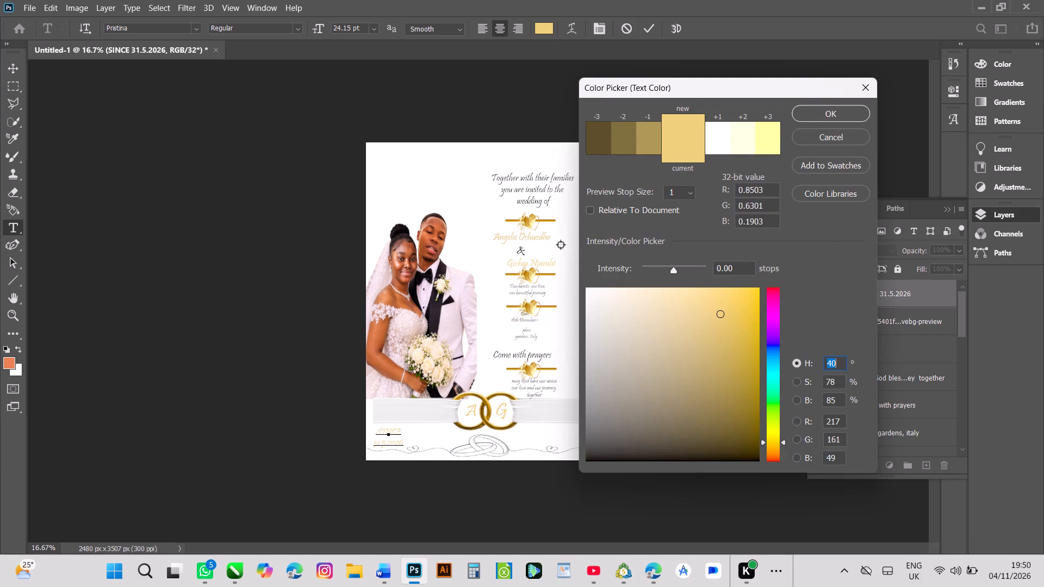
{"action": "left_click", "coordinate": [435, 313]}
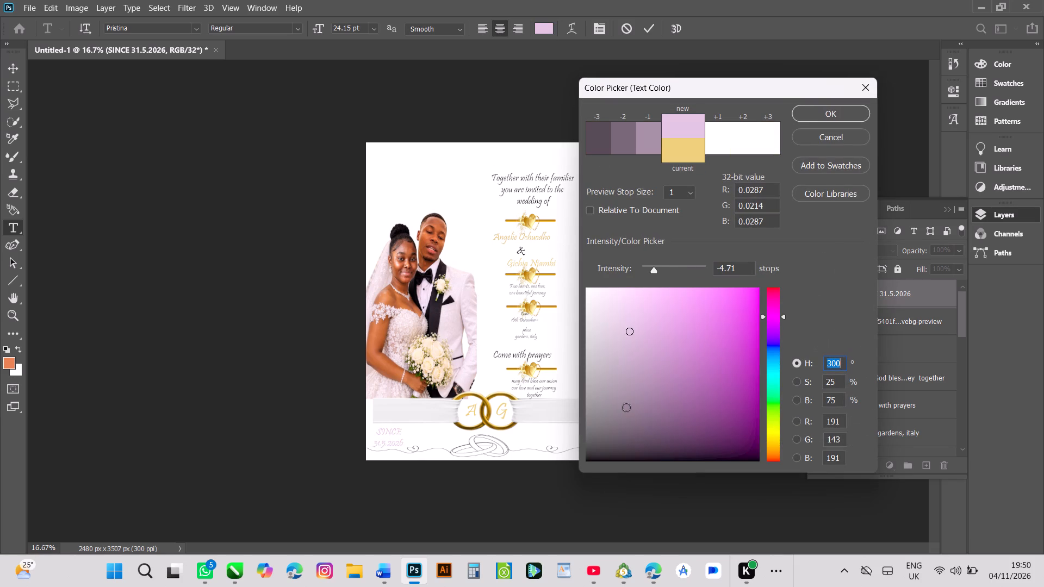
{"action": "left_click", "coordinate": [591, 458]}
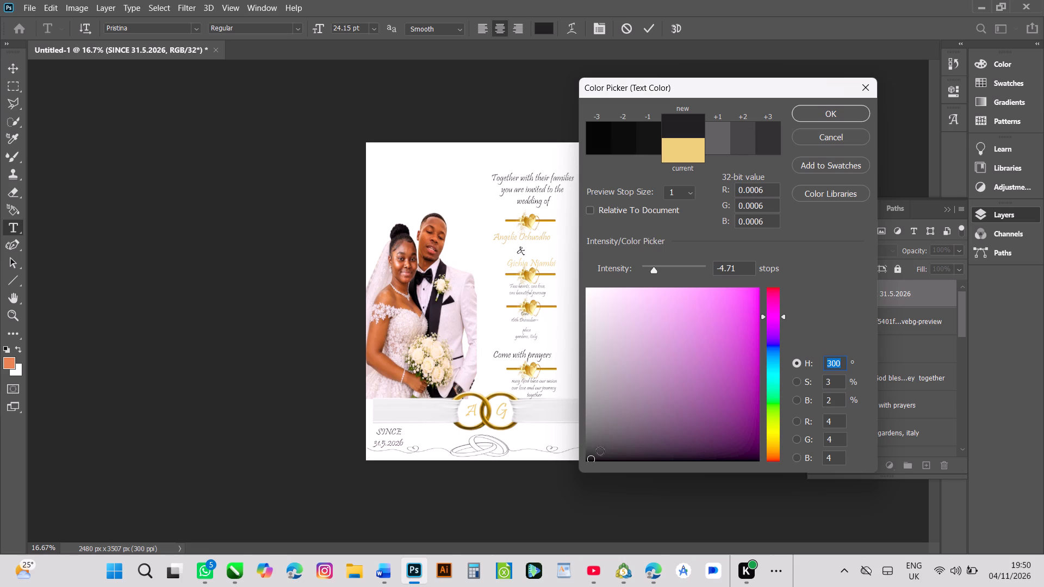
{"action": "left_click", "coordinate": [823, 113]}
{"action": "left_click", "coordinate": [734, 135]}
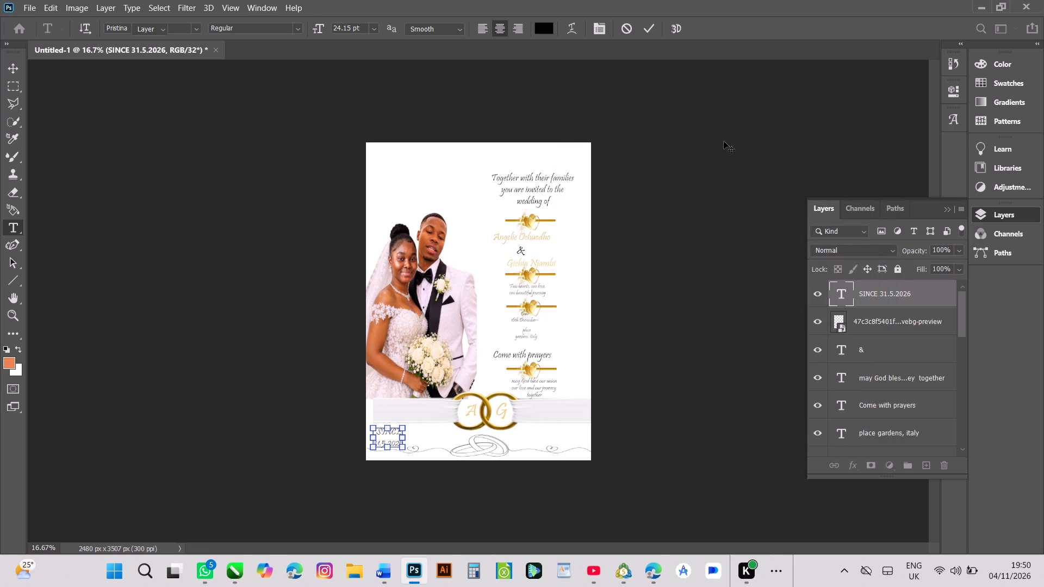
{"action": "left_click", "coordinate": [690, 222]}
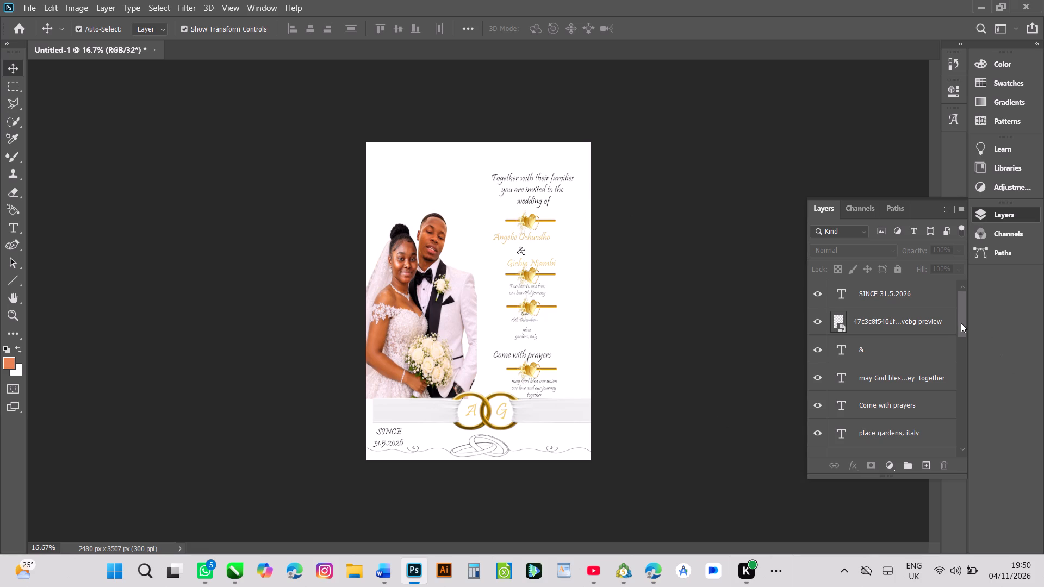
Make Layer 1 visible to show the gold ornamental strip along the page's right edge.
{"action": "left_click_drag", "start_coordinate": [961, 323], "coordinate": [971, 508]}
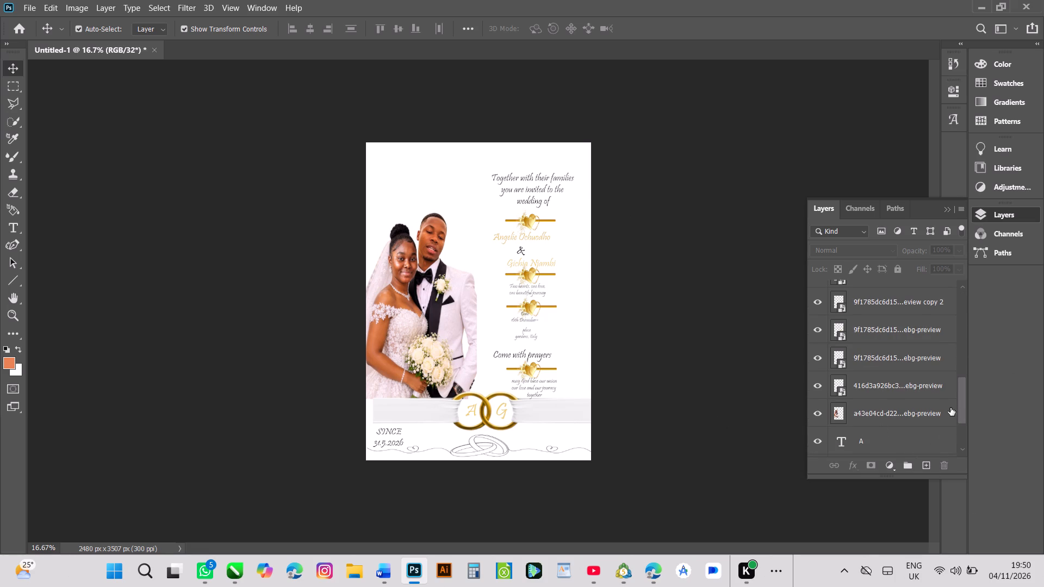
{"action": "left_click_drag", "start_coordinate": [959, 409], "coordinate": [958, 466]}
{"action": "left_click", "coordinate": [818, 420]}
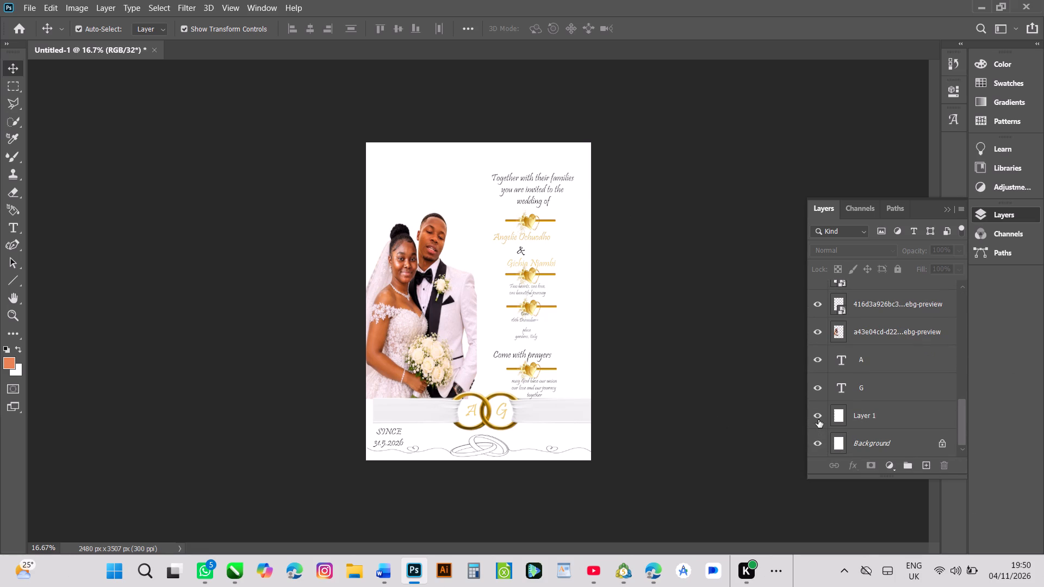
{"action": "left_click", "coordinate": [717, 230]}
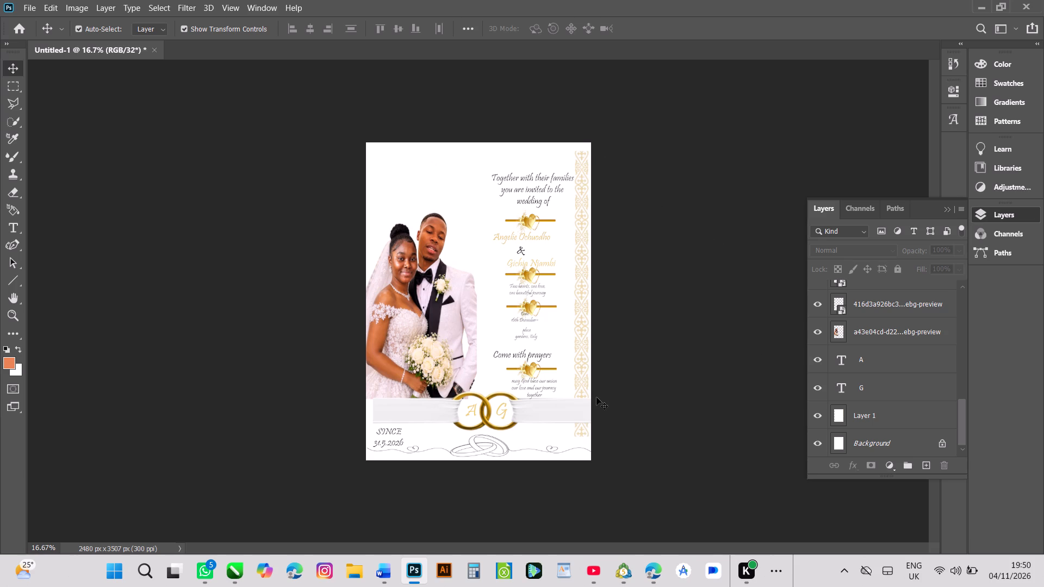
Switch to Pinterest in the Edge browser and search for "DOVES FOR A WEDDING BANNER BG".
{"action": "left_click", "coordinate": [654, 567]}
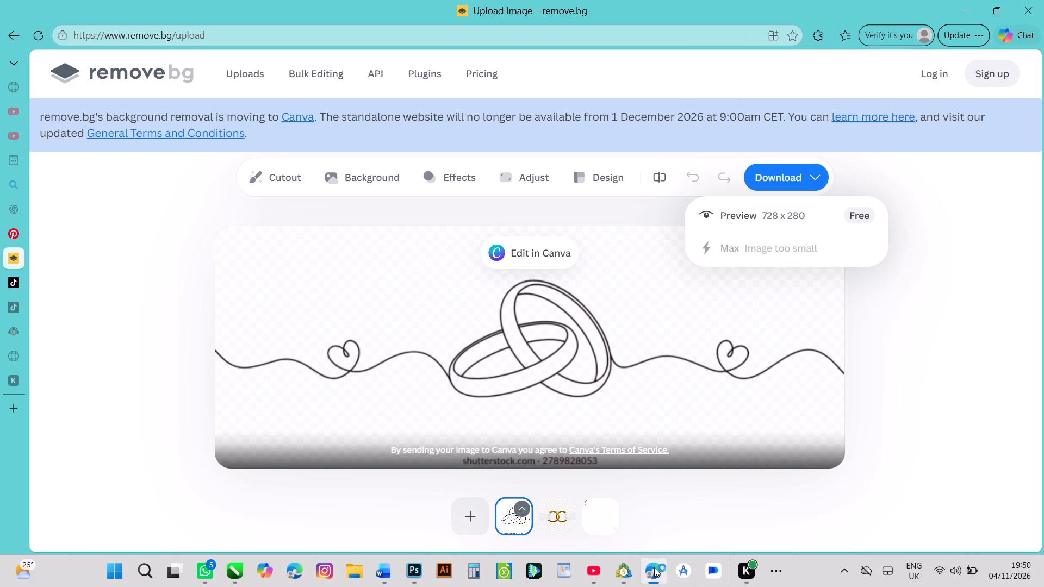
{"action": "left_click", "coordinate": [17, 224]}
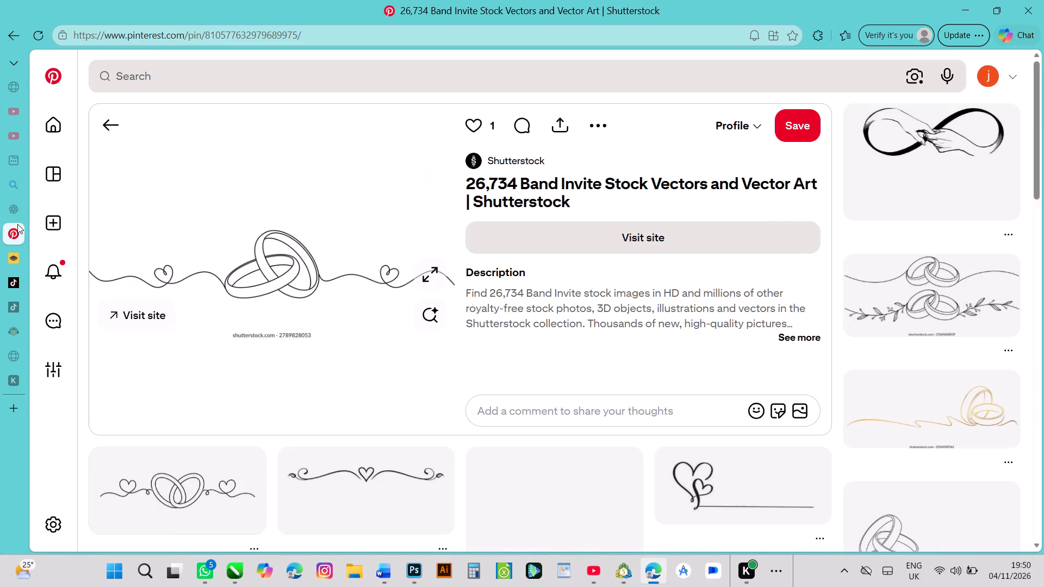
{"action": "left_click", "coordinate": [202, 72]}
{"action": "type", "text": "DOVES FOR A WEDDING BANNER"}
{"action": "key", "text": "space"}
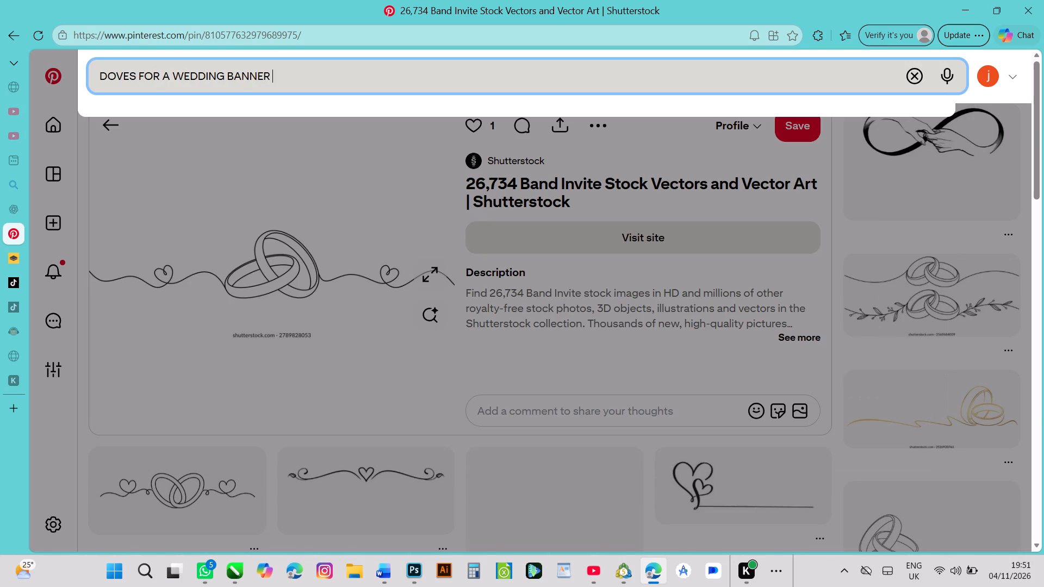
{"action": "type", "text": "BG"}
{"action": "key", "text": "Return"}
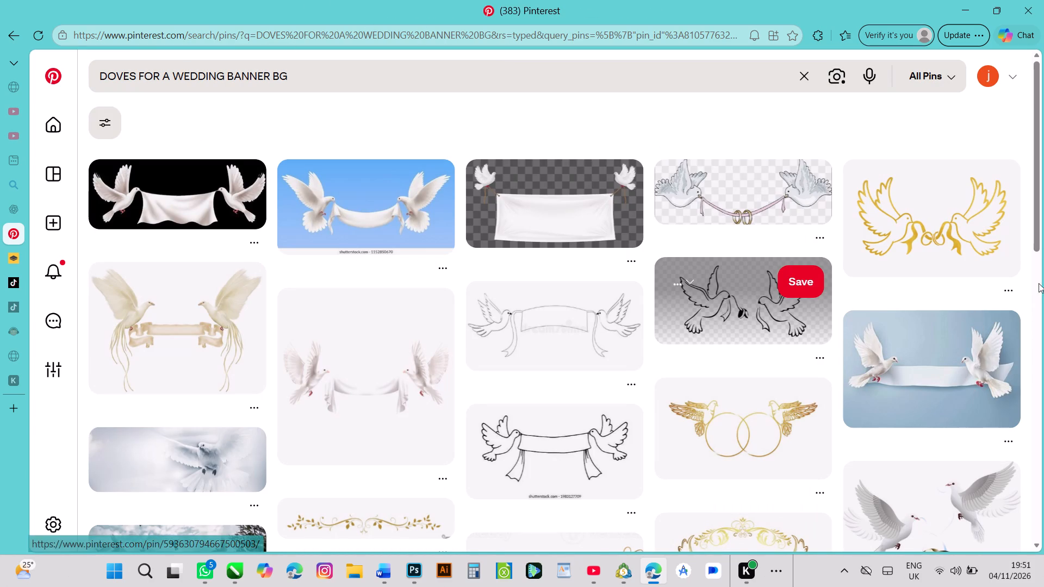
Replace the Pinterest search with "RINGS FALLING FOR A WEDDING BG" and run it.
{"action": "left_click", "coordinate": [499, 79]}
{"action": "left_click", "coordinate": [804, 68]}
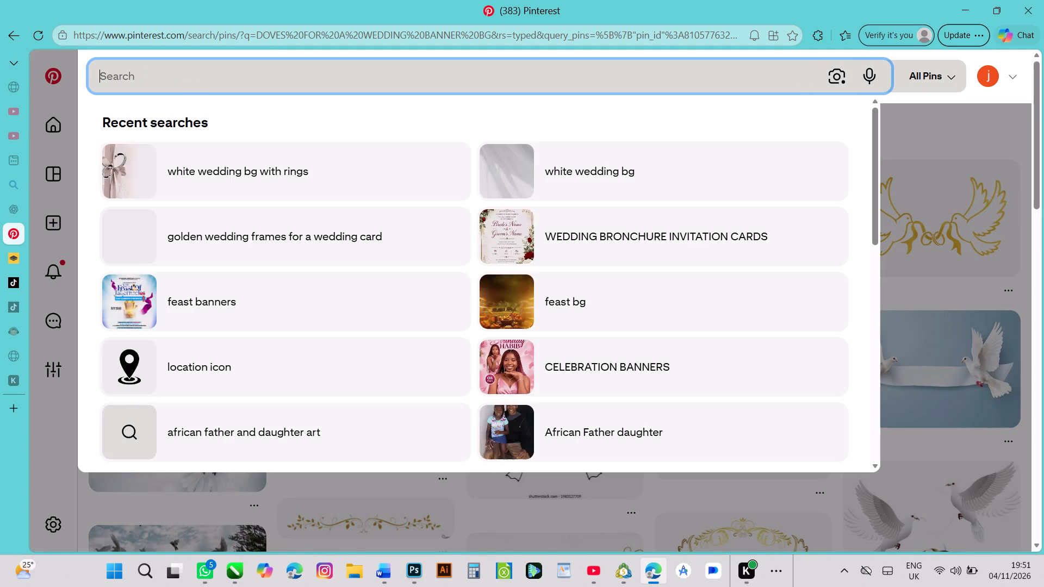
{"action": "type", "text": "RINGS"}
{"action": "key", "text": "space"}
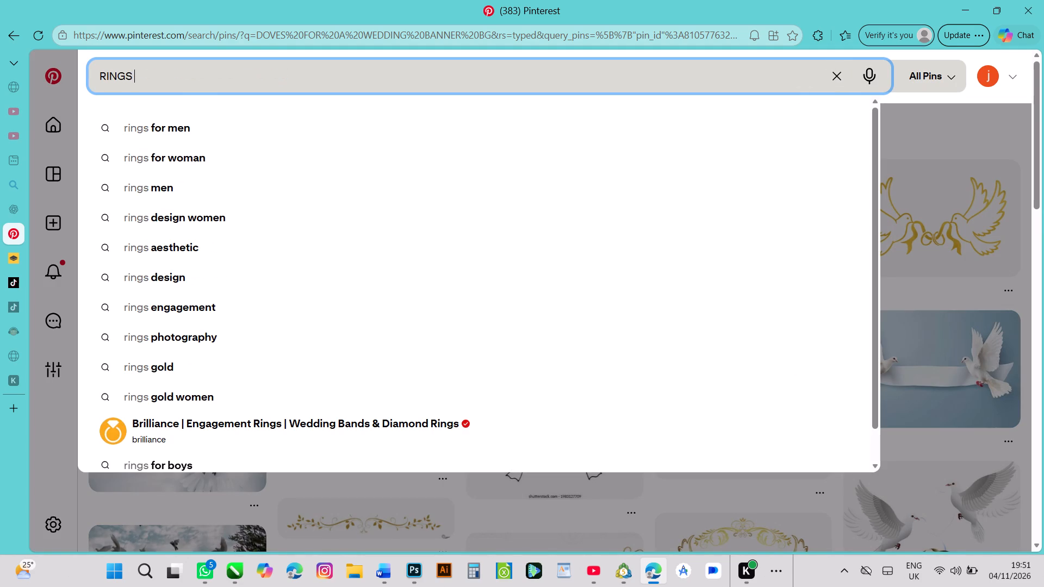
{"action": "type", "text": "FALLING"}
{"action": "key", "text": "space"}
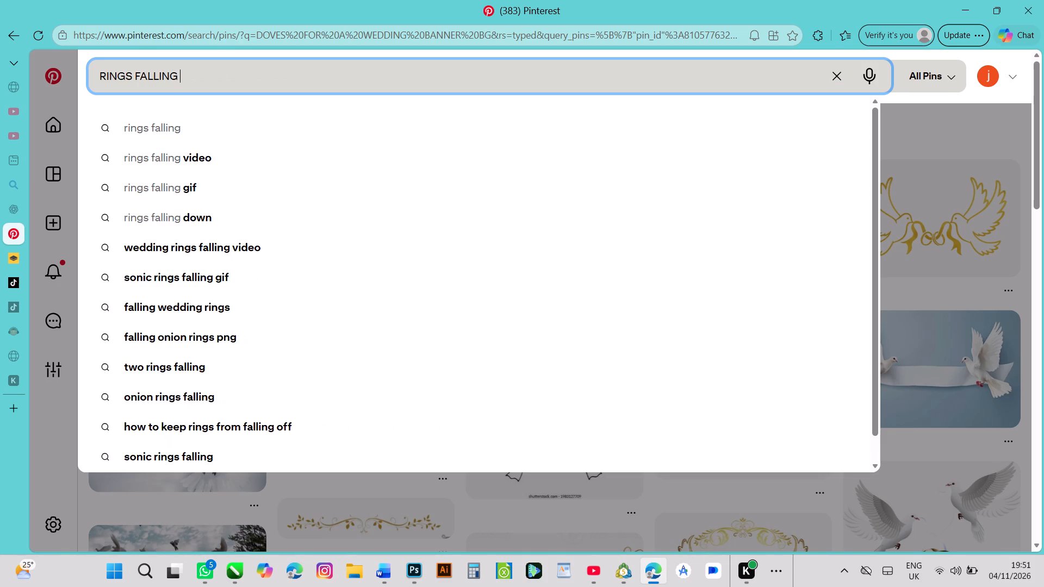
{"action": "type", "text": "FOR A WEDDING BG"}
{"action": "key", "text": "Return"}
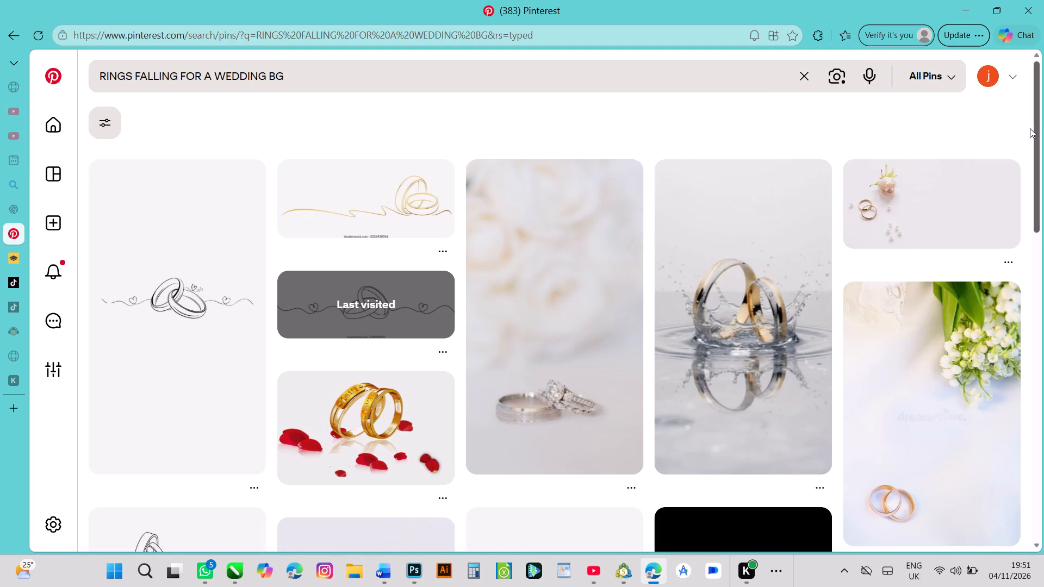
Look through the falling-rings image results for a decoration or background that suits the wedding invitation.
{"action": "left_click_drag", "start_coordinate": [1036, 135], "coordinate": [1042, 198]}
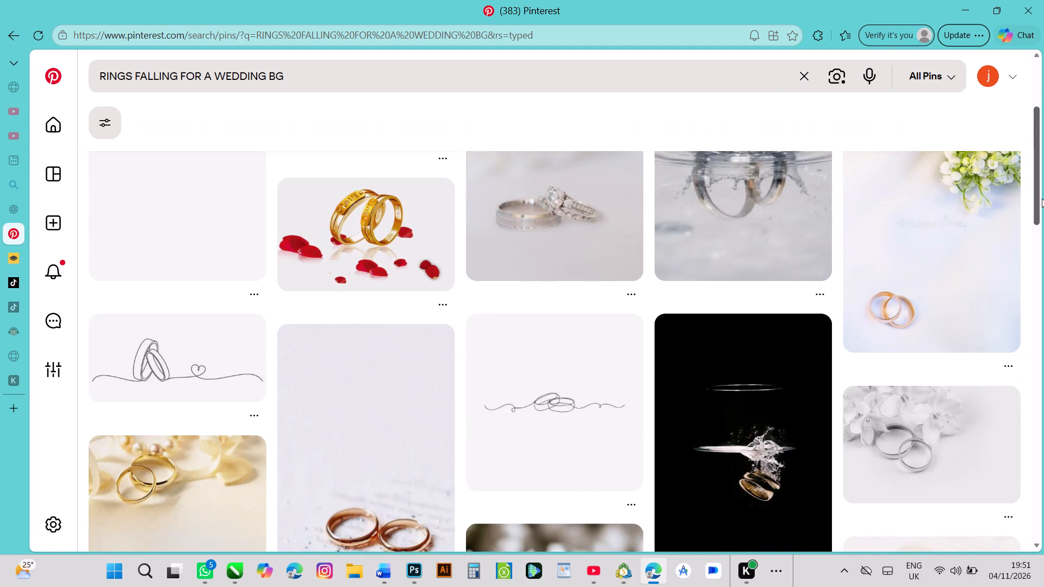
{"action": "left_click_drag", "start_coordinate": [1042, 198], "coordinate": [1043, 255]}
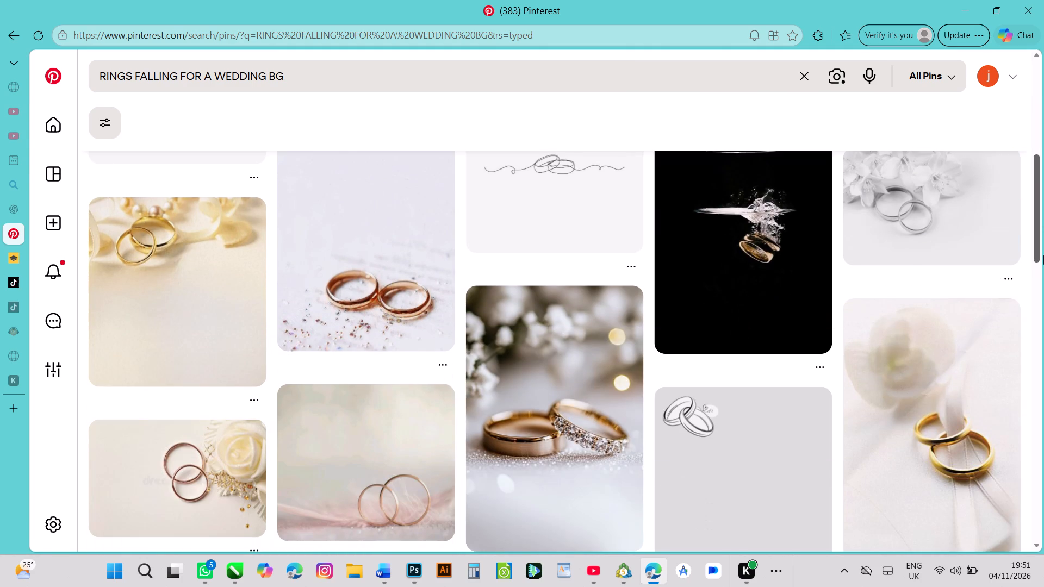
{"action": "left_click_drag", "start_coordinate": [1043, 255], "coordinate": [1042, 311]}
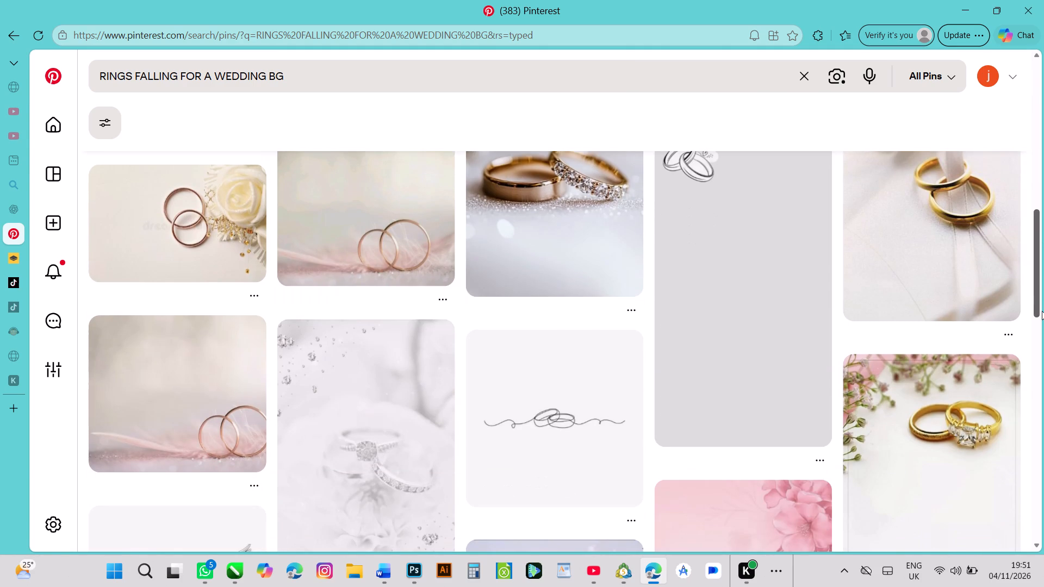
{"action": "left_click_drag", "start_coordinate": [1042, 311], "coordinate": [1040, 393]}
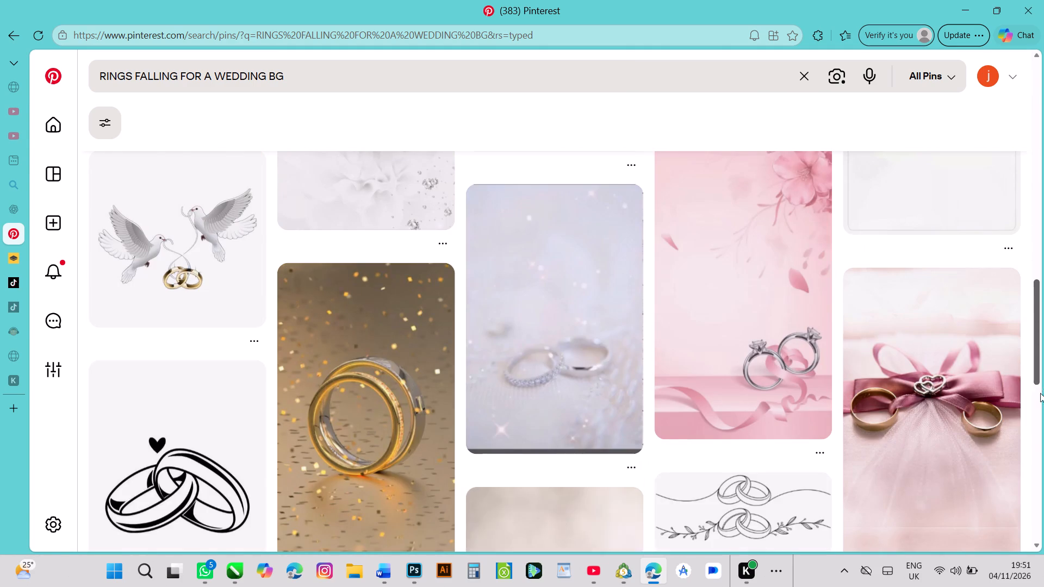
{"action": "left_click_drag", "start_coordinate": [1040, 393], "coordinate": [1037, 523]}
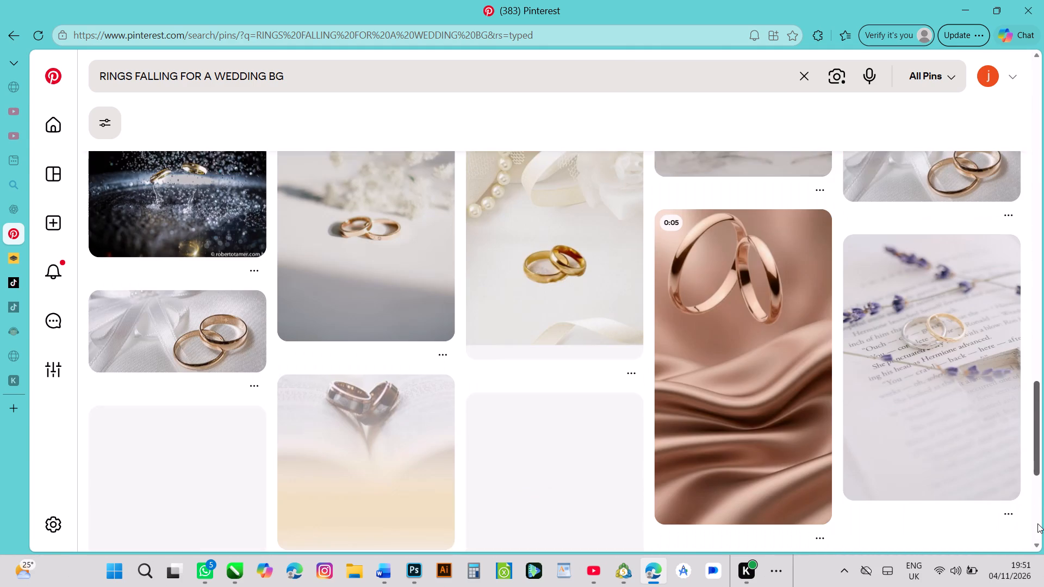
{"action": "left_click_drag", "start_coordinate": [1037, 523], "coordinate": [1035, 561]}
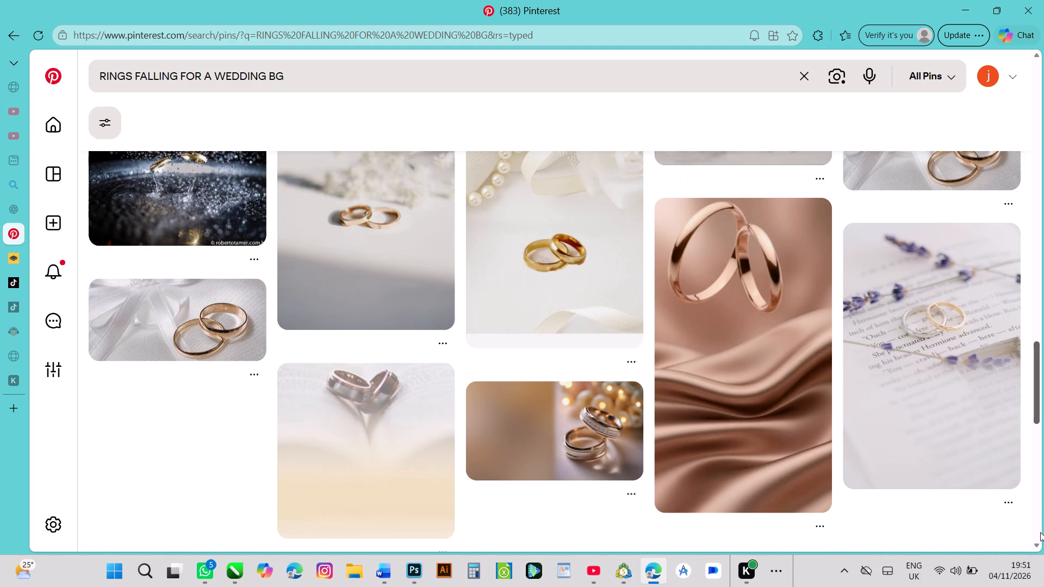
{"action": "left_click_drag", "start_coordinate": [1037, 400], "coordinate": [1041, 437]}
{"action": "left_click_drag", "start_coordinate": [1035, 398], "coordinate": [1037, 435]}
{"action": "left_click_drag", "start_coordinate": [1037, 415], "coordinate": [1036, 431]}
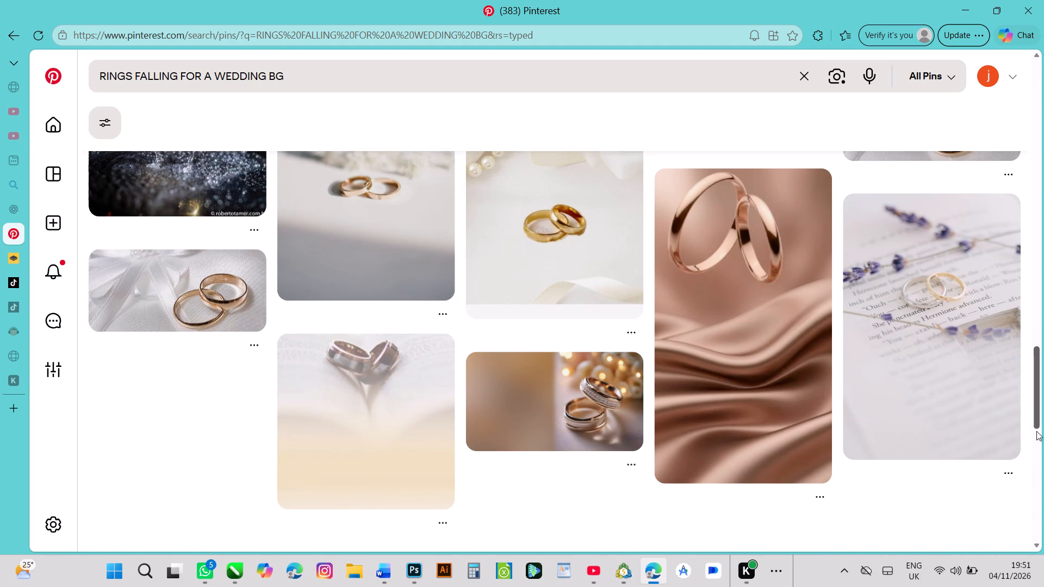
{"action": "left_click_drag", "start_coordinate": [1036, 431], "coordinate": [1032, 501]}
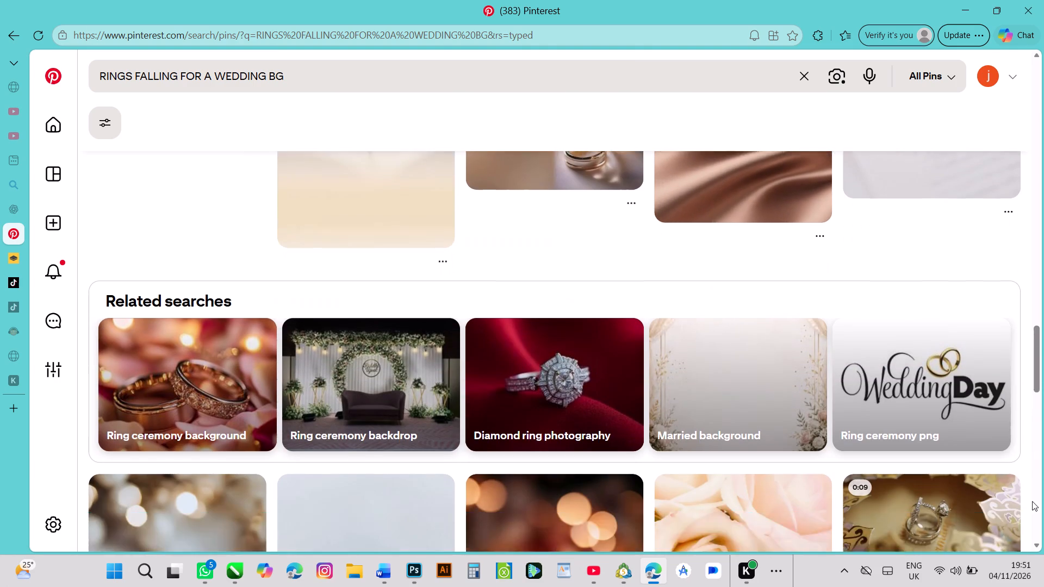
{"action": "left_click_drag", "start_coordinate": [1032, 501], "coordinate": [1036, 569]}
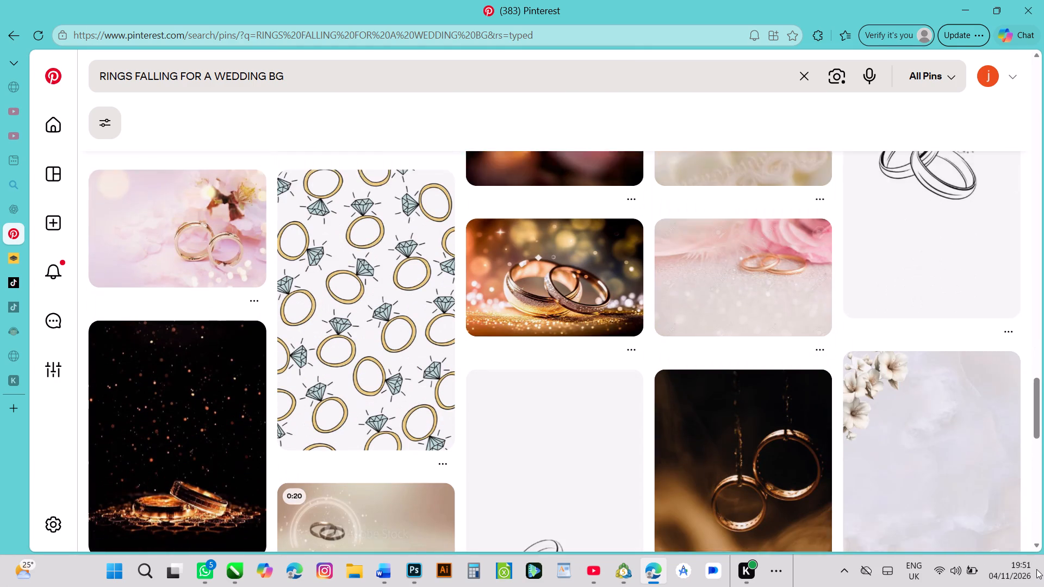
{"action": "left_click_drag", "start_coordinate": [1036, 569], "coordinate": [1036, 586]}
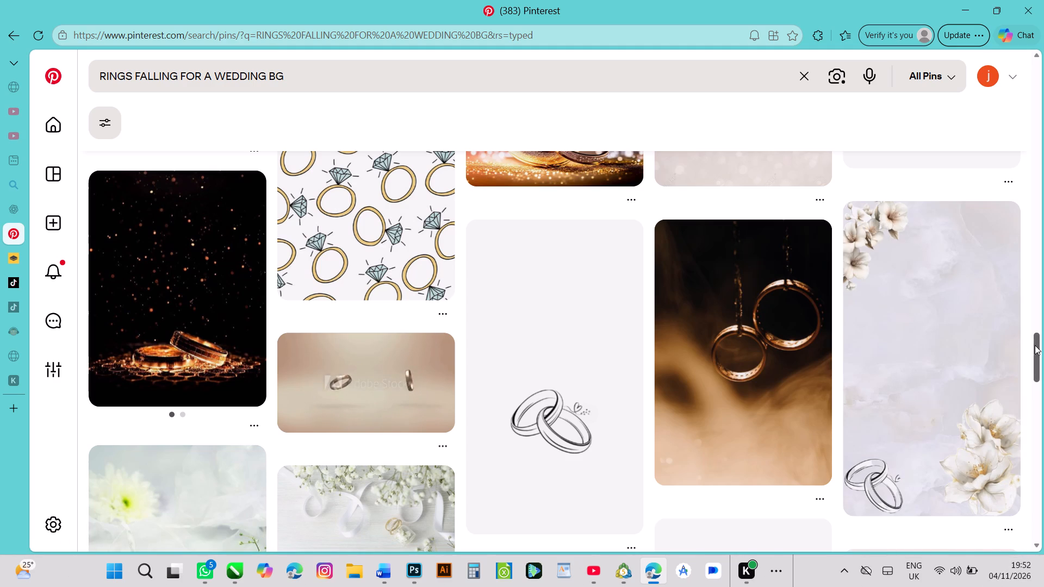
{"action": "left_click_drag", "start_coordinate": [1035, 345], "coordinate": [1033, 392]}
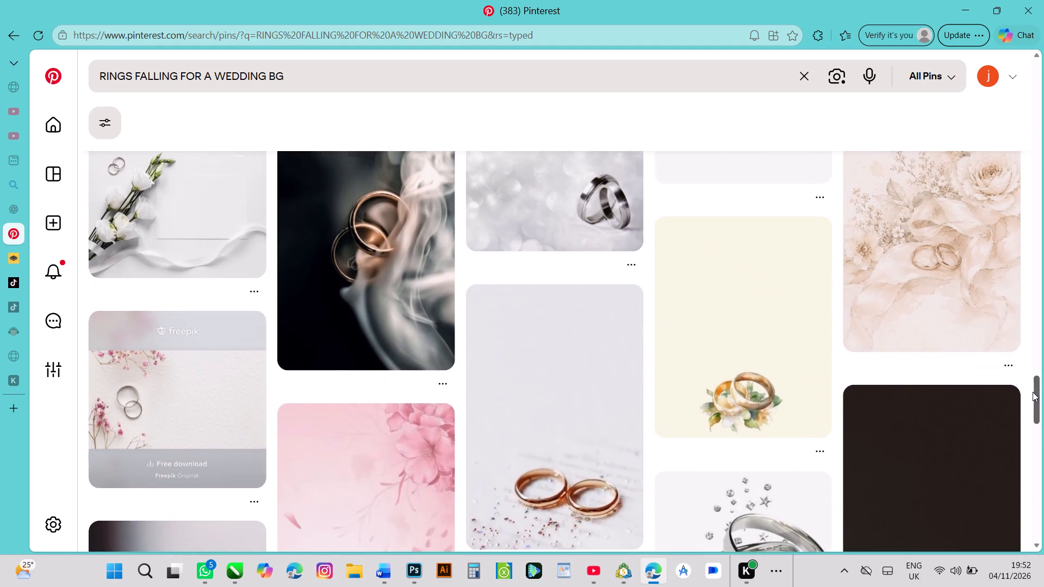
{"action": "left_click_drag", "start_coordinate": [1033, 392], "coordinate": [1034, 439]}
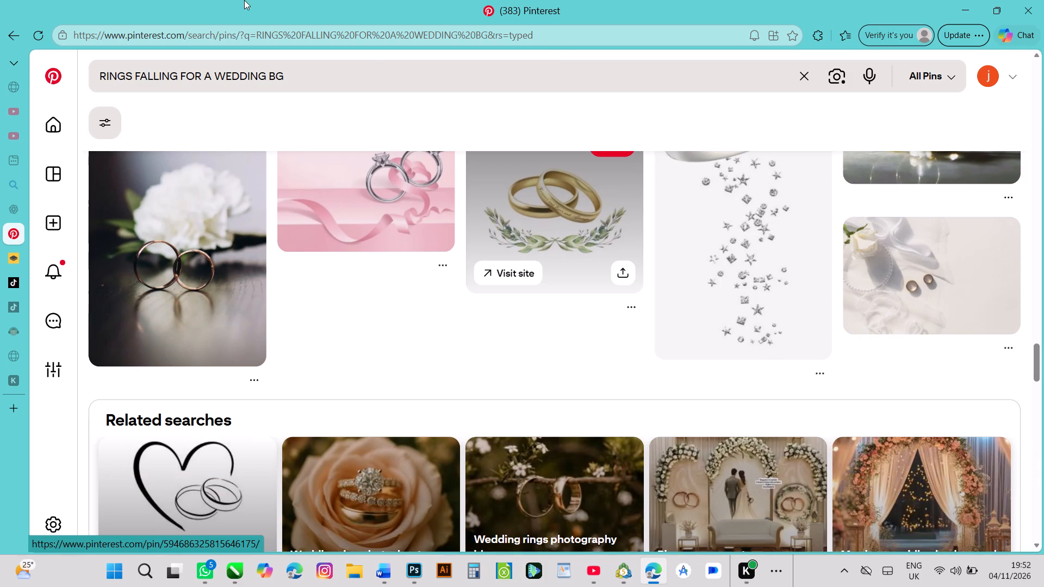
Refine the Pinterest search to "RINGS FALLING FOR A WEDDING BANNER BG" and run it.
{"action": "left_click", "coordinate": [268, 76]}
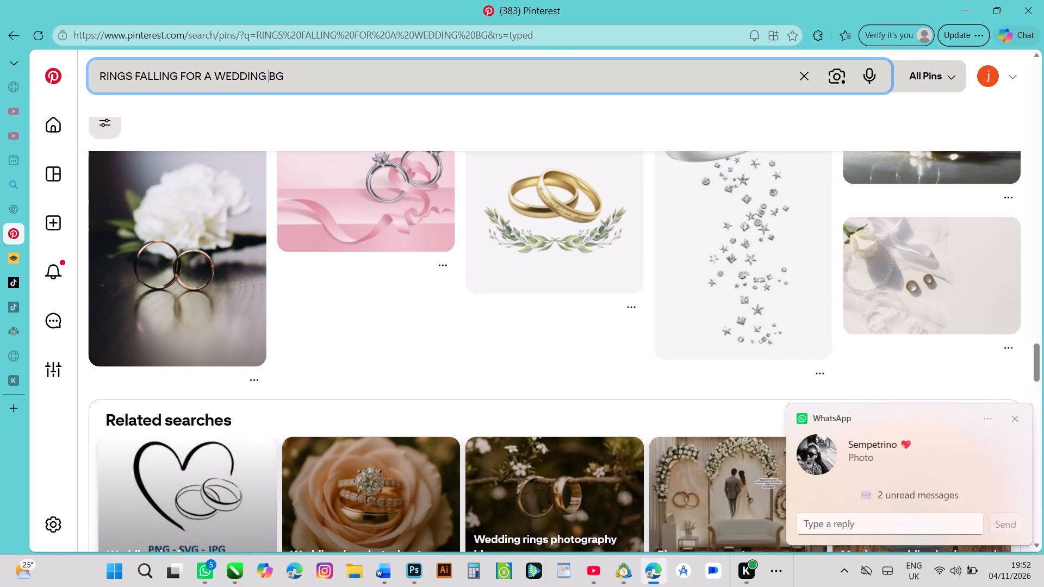
{"action": "type", "text": "BANER"}
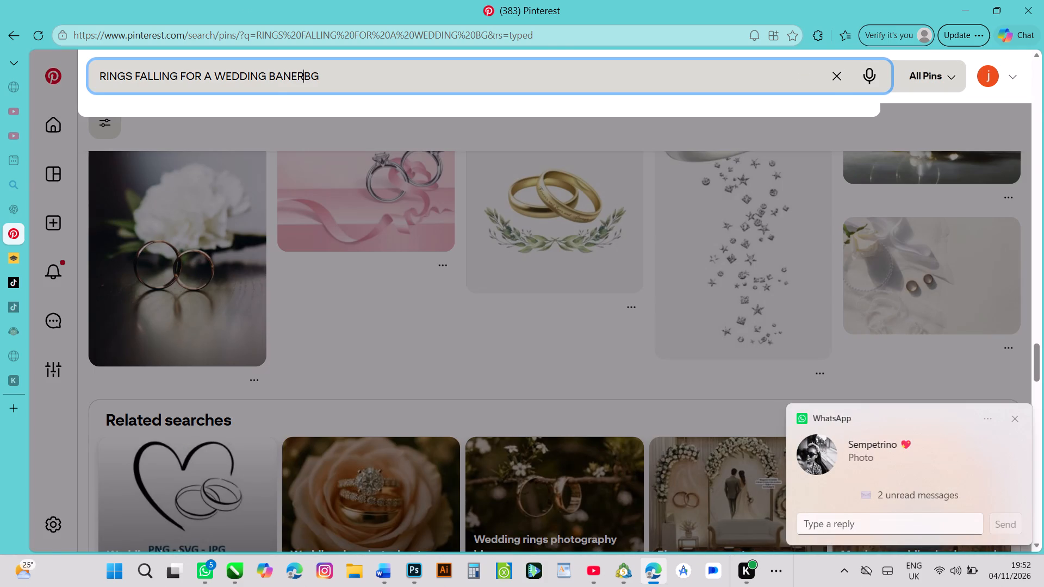
{"action": "key", "text": "BackSpace"}
{"action": "key", "text": "BackSpace"}
{"action": "type", "text": "NER"}
{"action": "key", "text": "space"}
{"action": "key", "text": "Return"}
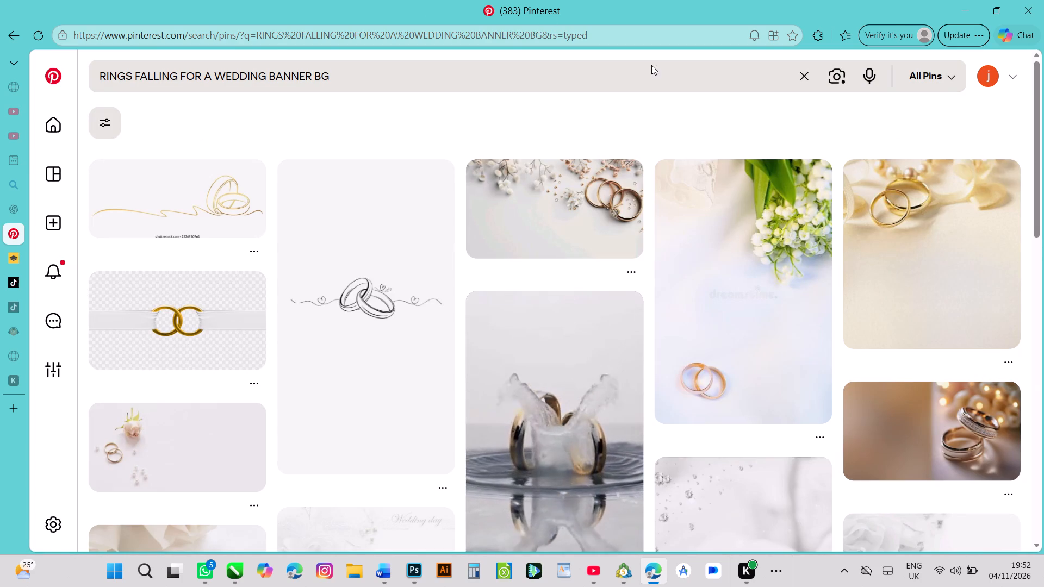
Look through the wedding banner ring results for a background or decoration that suits the invitation.
{"action": "left_click_drag", "start_coordinate": [1037, 124], "coordinate": [1037, 132]}
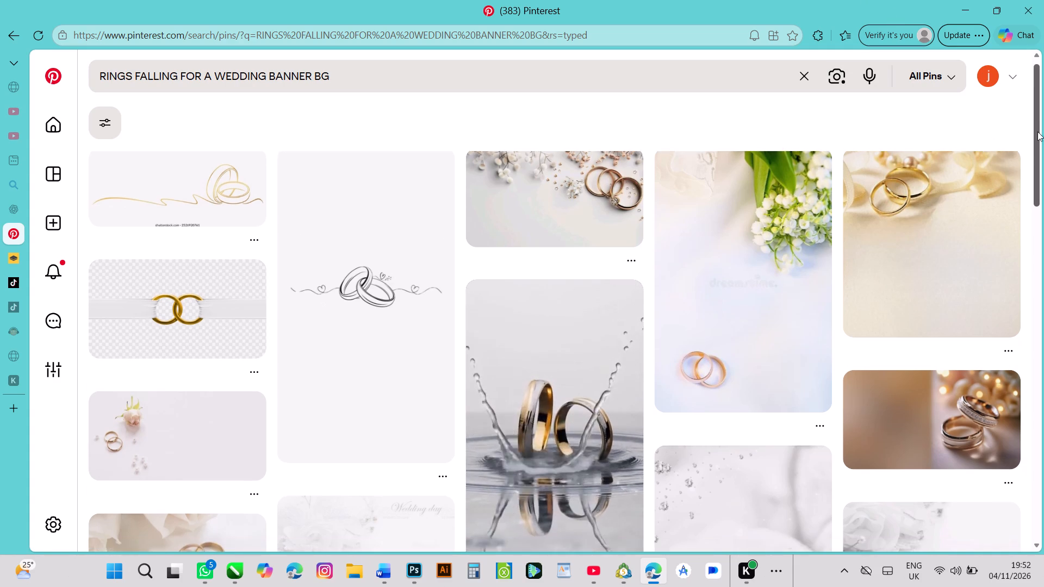
{"action": "left_click_drag", "start_coordinate": [1037, 132], "coordinate": [1034, 236]}
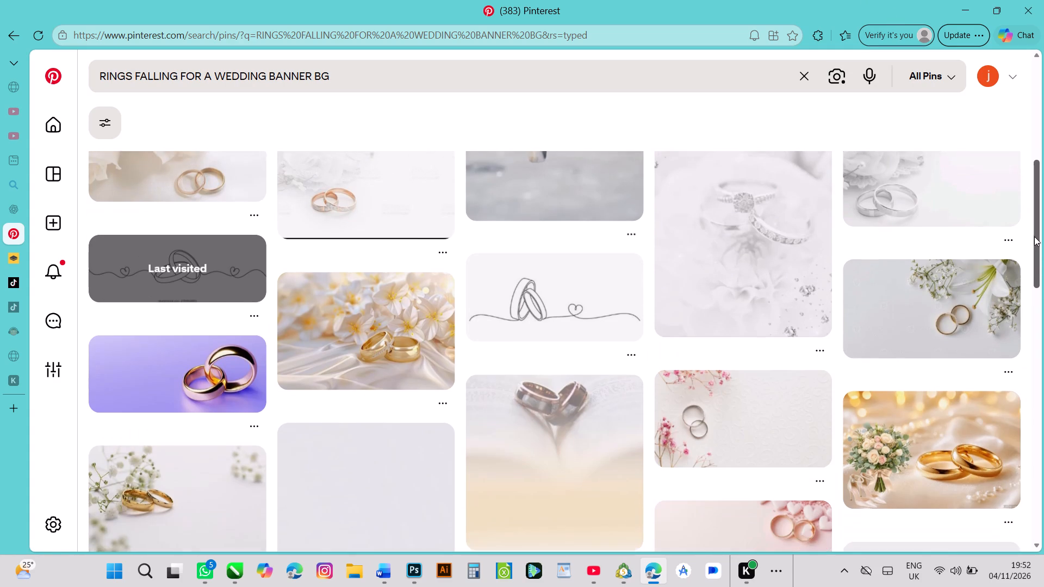
{"action": "left_click_drag", "start_coordinate": [1034, 236], "coordinate": [1031, 388]}
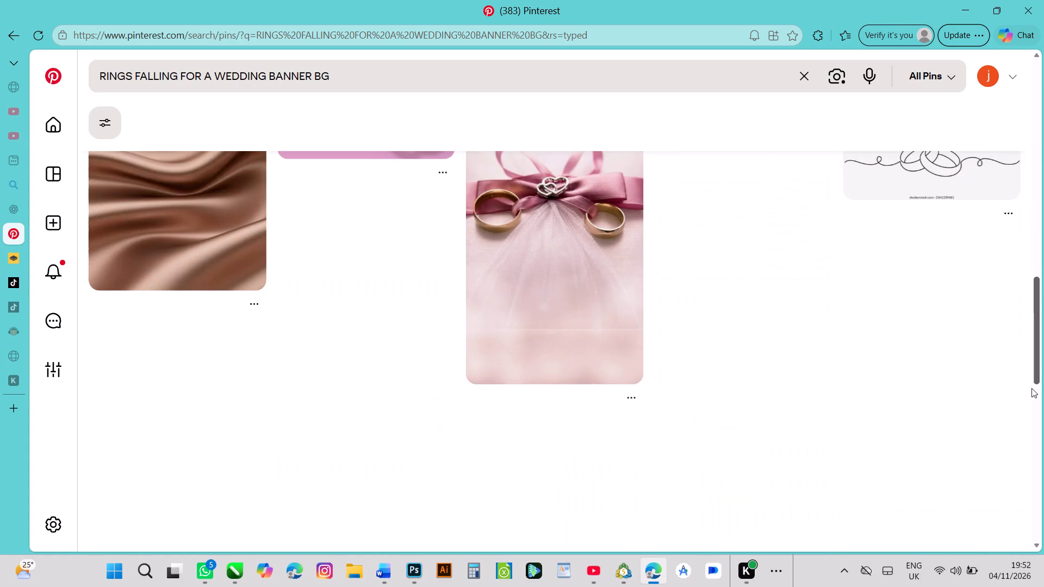
{"action": "left_click_drag", "start_coordinate": [1031, 388], "coordinate": [1026, 451]}
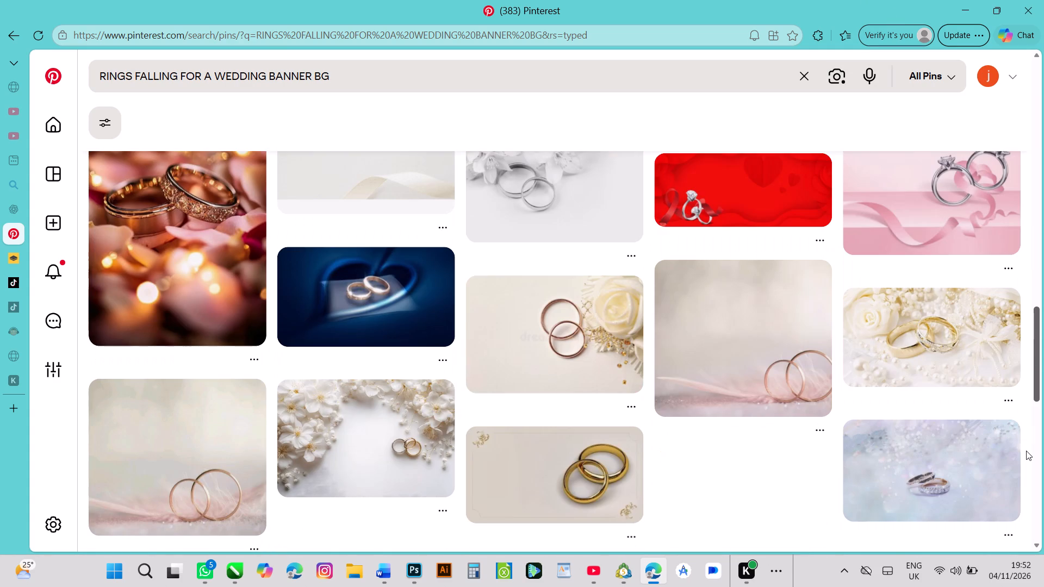
{"action": "left_click_drag", "start_coordinate": [1026, 451], "coordinate": [1016, 523]}
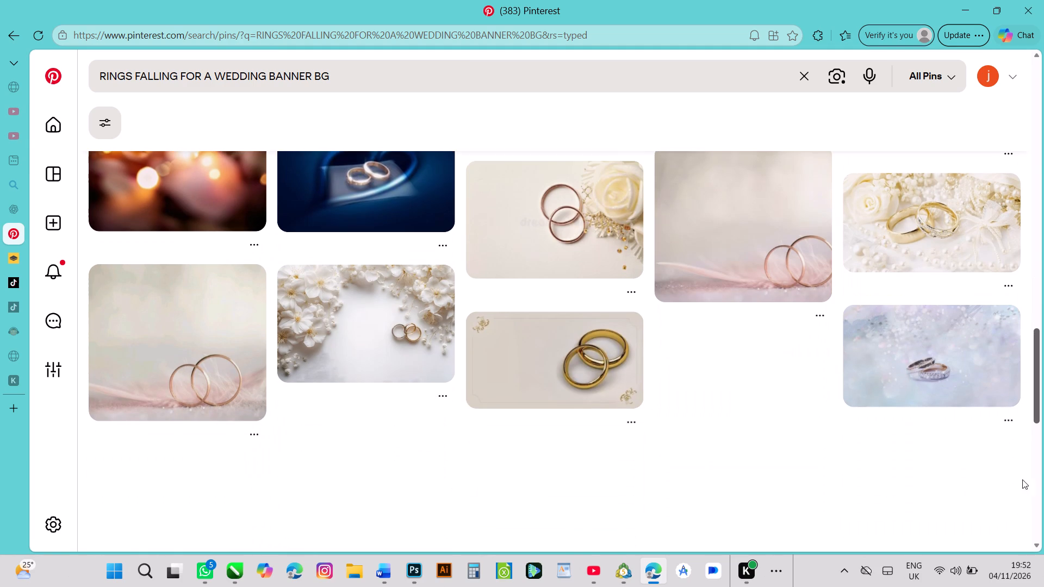
{"action": "left_click_drag", "start_coordinate": [1035, 380], "coordinate": [1035, 426]}
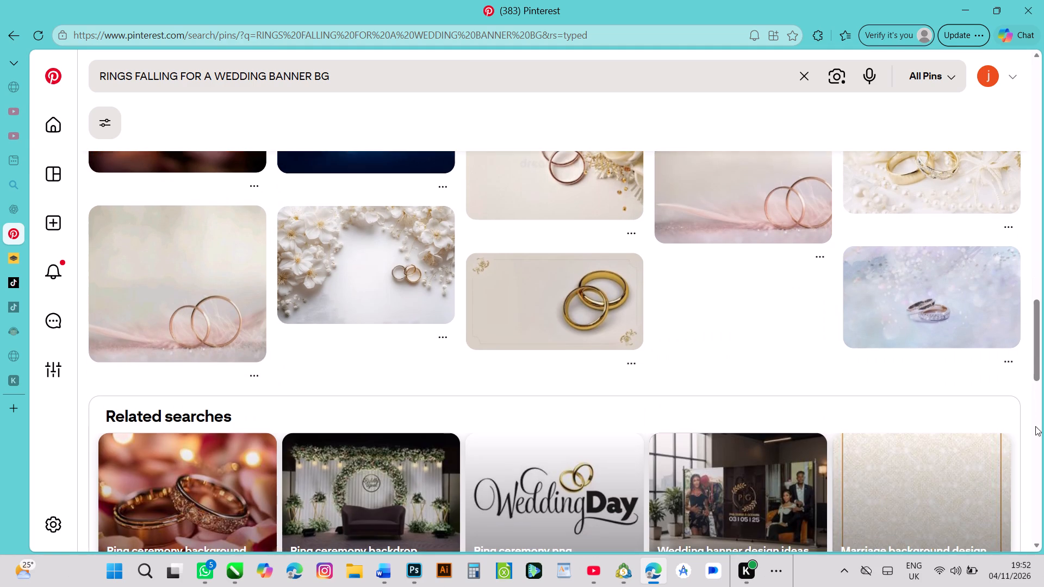
{"action": "left_click_drag", "start_coordinate": [1035, 426], "coordinate": [1033, 486]}
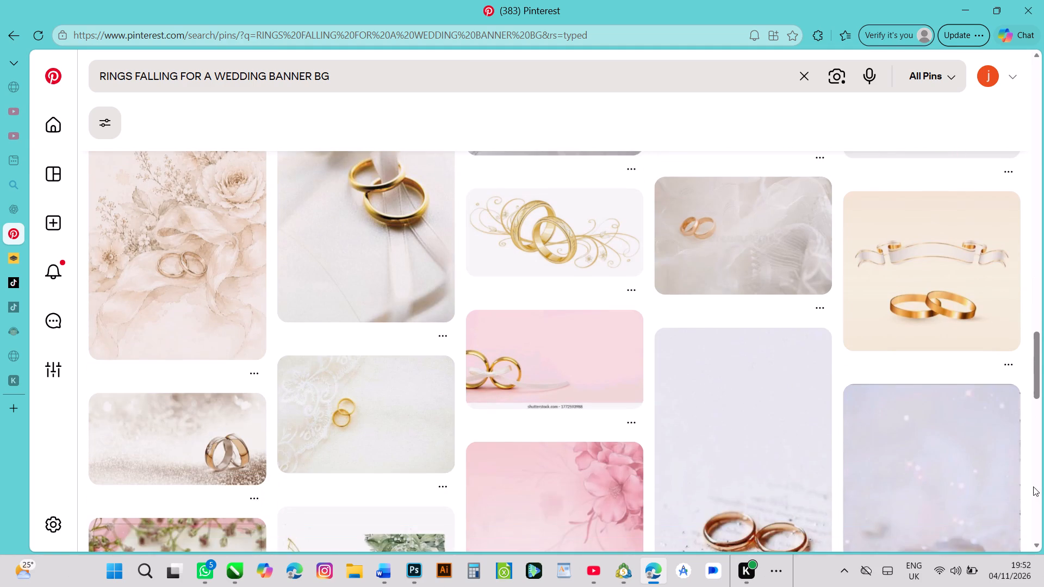
{"action": "left_click_drag", "start_coordinate": [1033, 486], "coordinate": [1033, 549]}
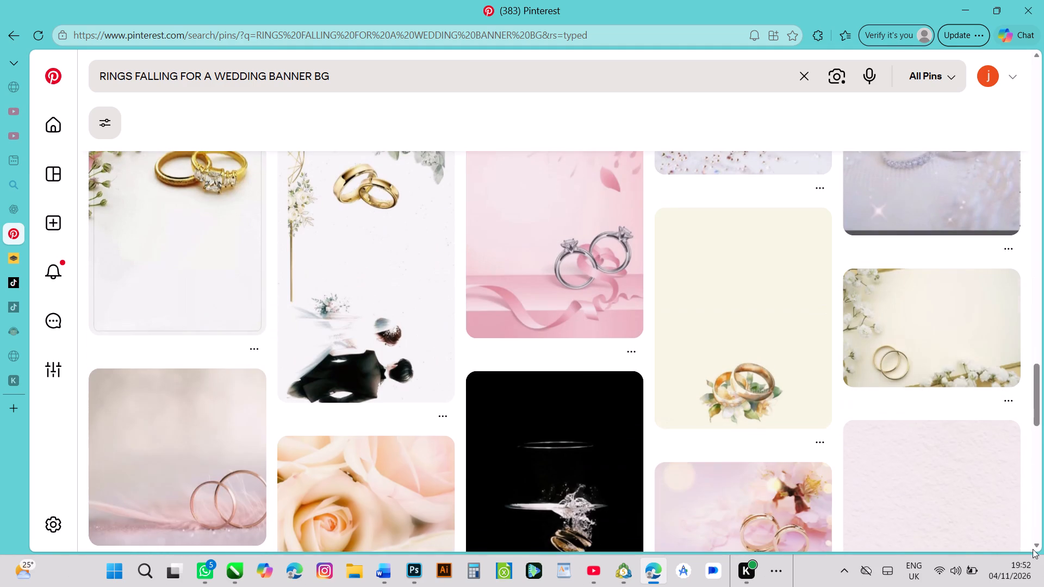
{"action": "left_click_drag", "start_coordinate": [1033, 549], "coordinate": [1030, 586]}
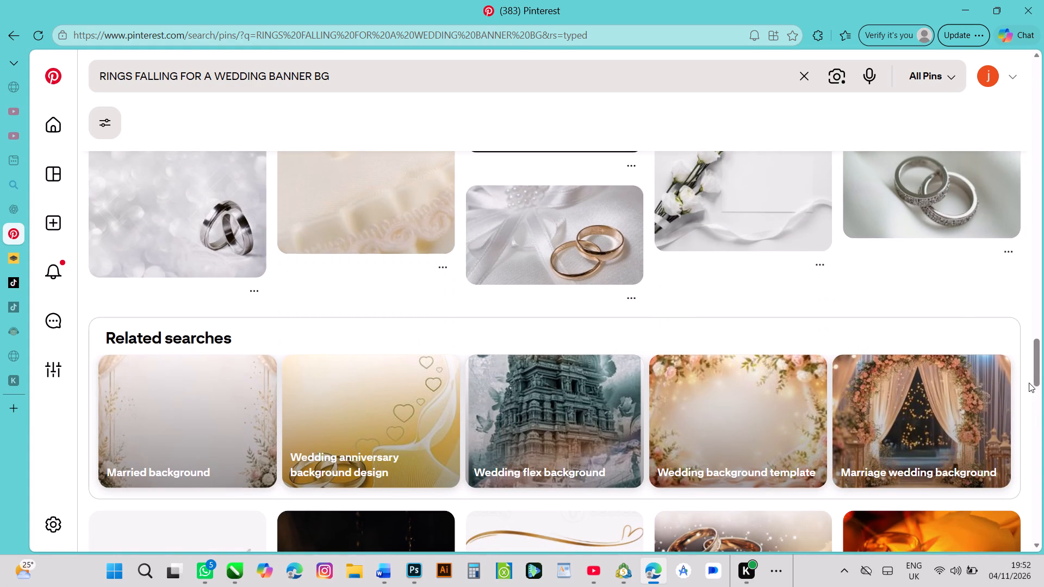
{"action": "left_click_drag", "start_coordinate": [1037, 370], "coordinate": [1039, 417]}
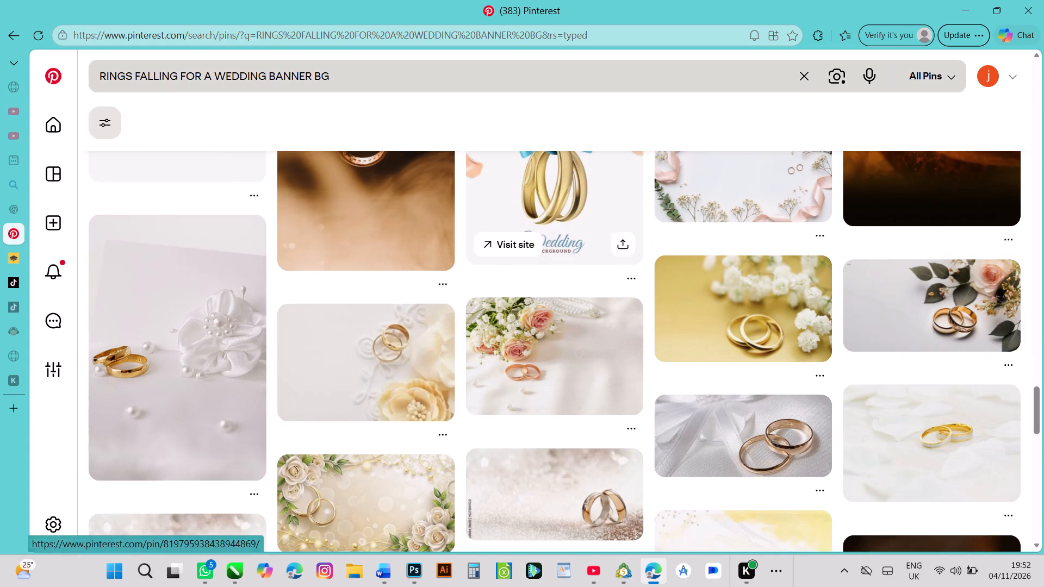
Shorten the Pinterest search to "WEDDING BANNER" and run it.
{"action": "left_click_drag", "start_coordinate": [213, 78], "coordinate": [90, 60]}
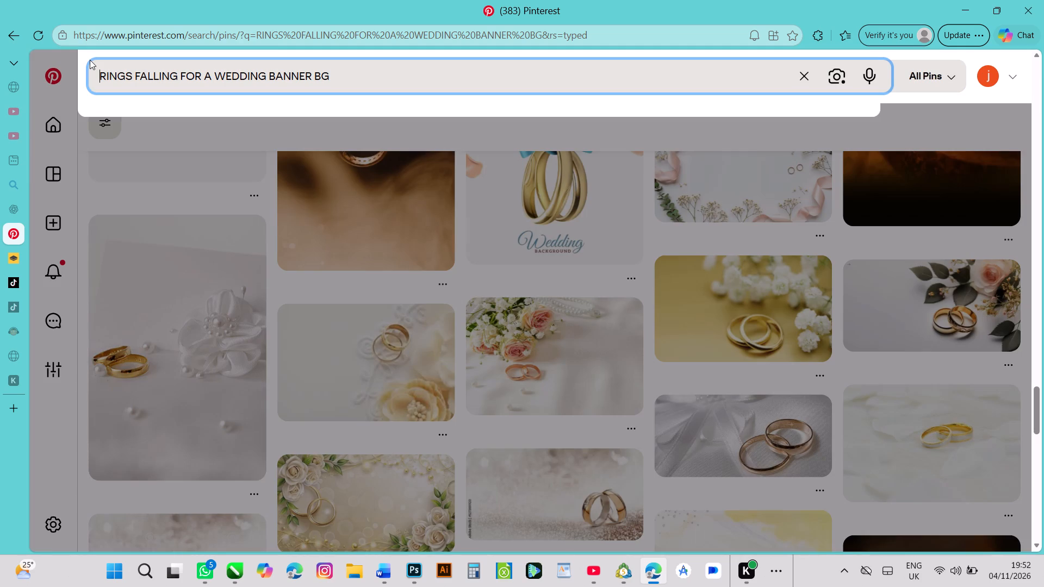
{"action": "left_click", "coordinate": [211, 74]}
{"action": "left_click_drag", "start_coordinate": [211, 74], "coordinate": [164, 73]}
{"action": "key", "text": "BackSpace"}
{"action": "key", "text": "BackSpace"}
{"action": "key", "text": "BackSpace"}
{"action": "key", "text": "BackSpace"}
{"action": "key", "text": "BackSpace"}
{"action": "key", "text": "BackSpace"}
{"action": "key", "text": "BackSpace"}
{"action": "key", "text": "BackSpace"}
{"action": "key", "text": "BackSpace"}
{"action": "key", "text": "BackSpace"}
{"action": "key", "text": "BackSpace"}
{"action": "key", "text": "BackSpace"}
{"action": "key", "text": "BackSpace"}
{"action": "key", "text": "BackSpace"}
{"action": "key", "text": "BackSpace"}
{"action": "key", "text": "BackSpace"}
{"action": "key", "text": "BackSpace"}
{"action": "key", "text": "BackSpace"}
{"action": "key", "text": "BackSpace"}
{"action": "key", "text": "BackSpace"}
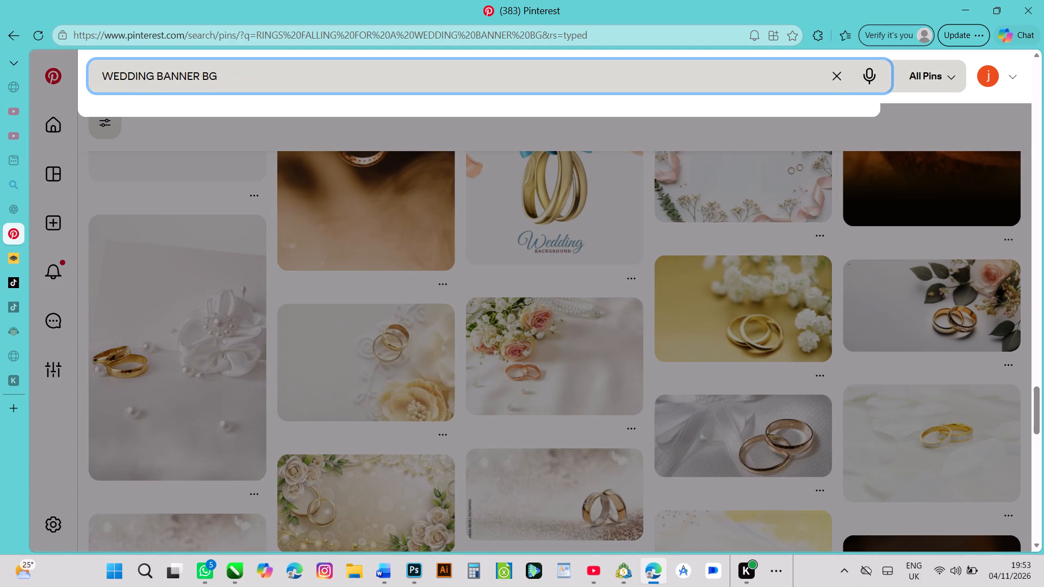
{"action": "left_click", "coordinate": [241, 74]}
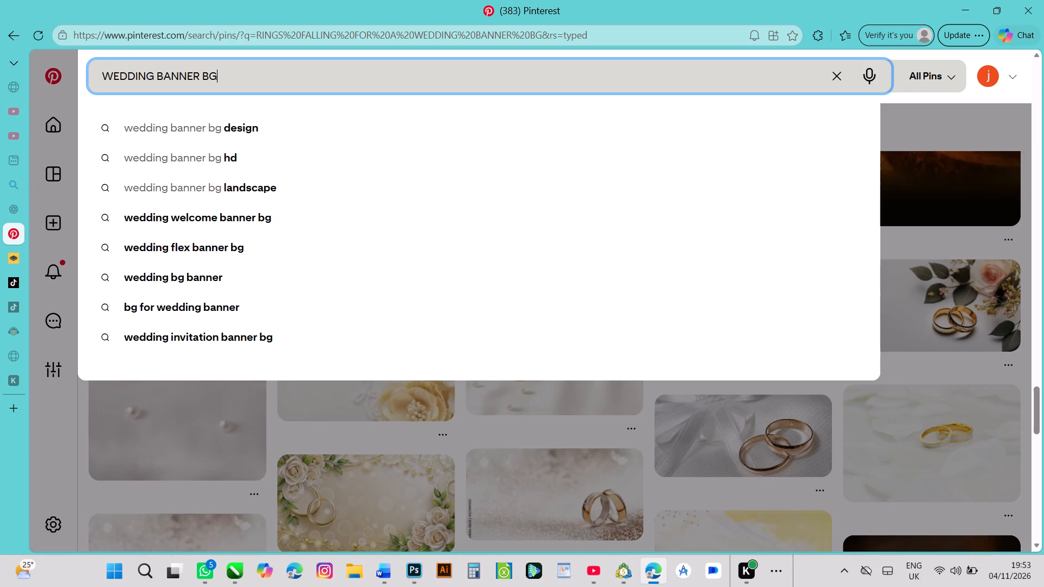
{"action": "key", "text": "BackSpace"}
{"action": "key", "text": "BackSpace"}
{"action": "key", "text": "Return"}
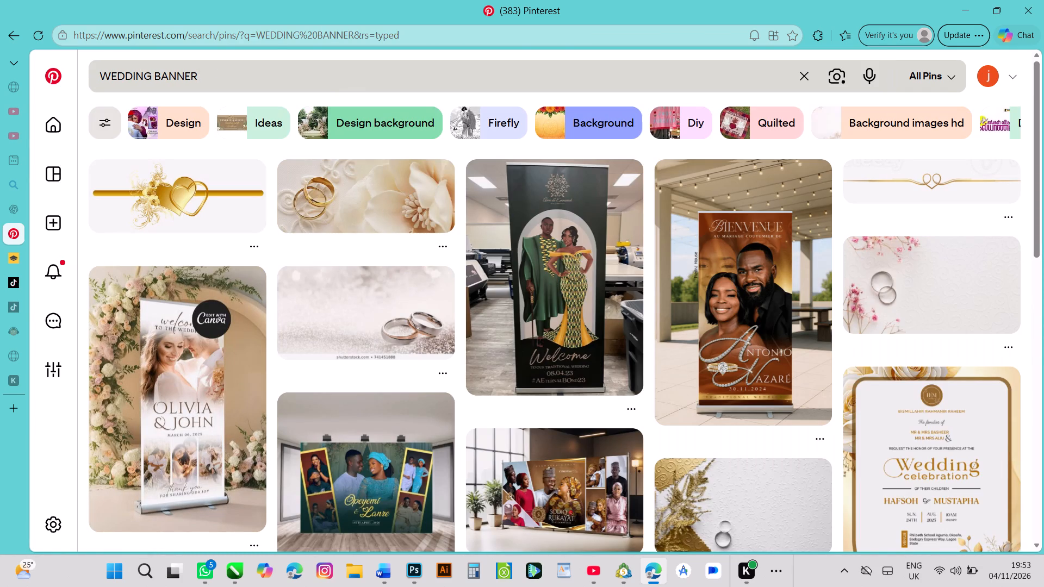
Change the Pinterest search to "WEDDING INVITATION CARD" and run it.
{"action": "left_click", "coordinate": [153, 75]}
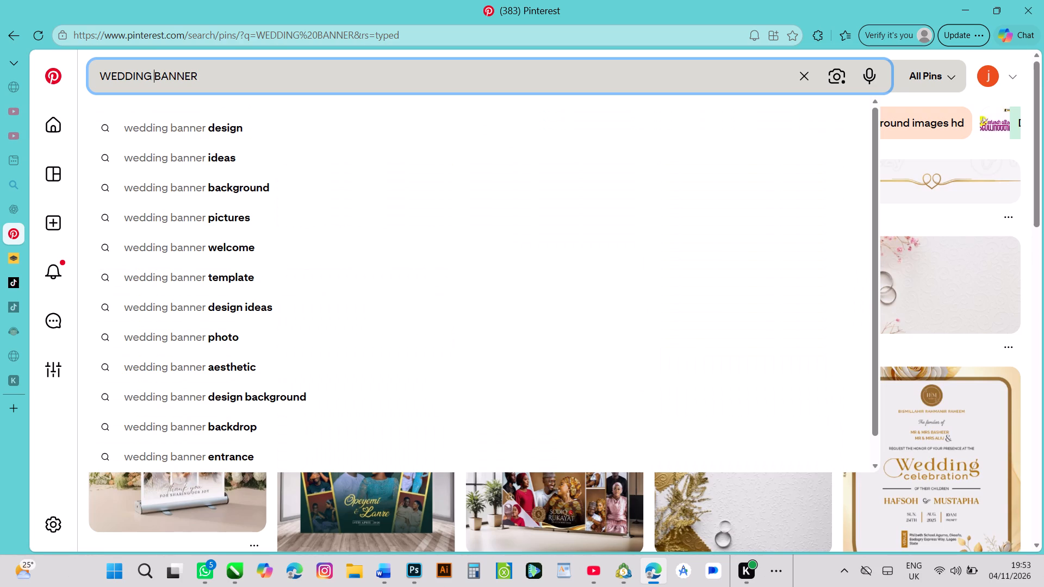
{"action": "type", "text": "INVIT"}
{"action": "type", "text": "ATION C"}
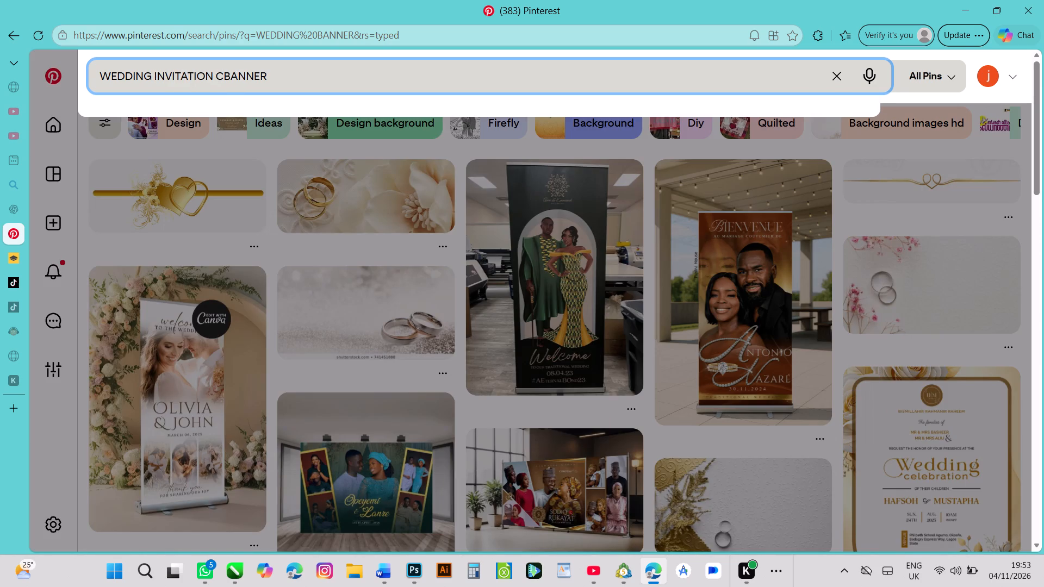
{"action": "key", "text": "a"}
{"action": "type", "text": "RD"}
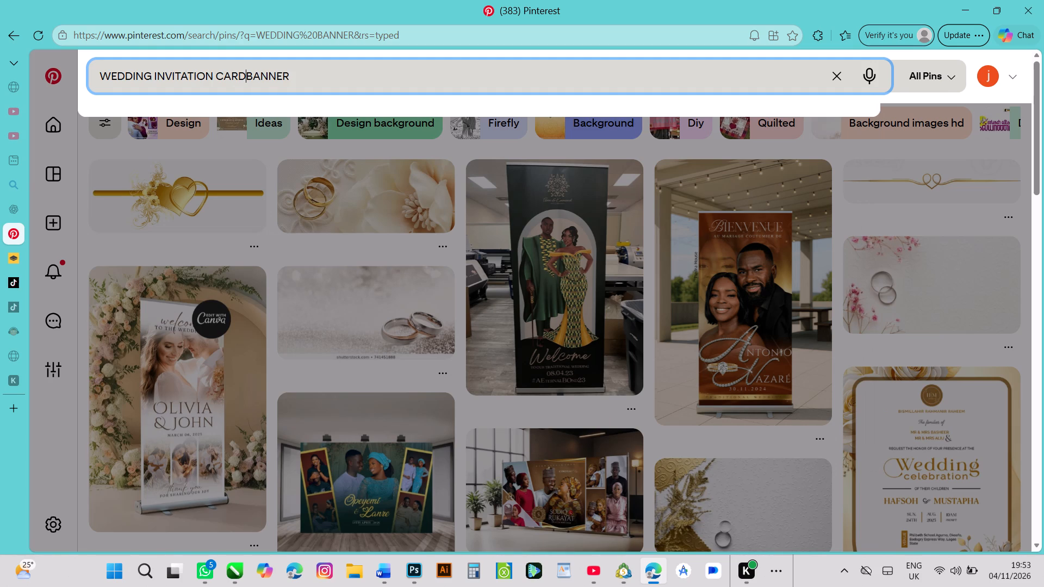
{"action": "key", "text": "Right"}
{"action": "key", "text": "Right"}
{"action": "key", "text": "Right"}
{"action": "key", "text": "Right"}
{"action": "key", "text": "Right"}
{"action": "key", "text": "Right"}
{"action": "key", "text": "BackSpace"}
{"action": "key", "text": "BackSpace"}
{"action": "key", "text": "BackSpace"}
{"action": "key", "text": "BackSpace"}
{"action": "key", "text": "BackSpace"}
{"action": "key", "text": "BackSpace"}
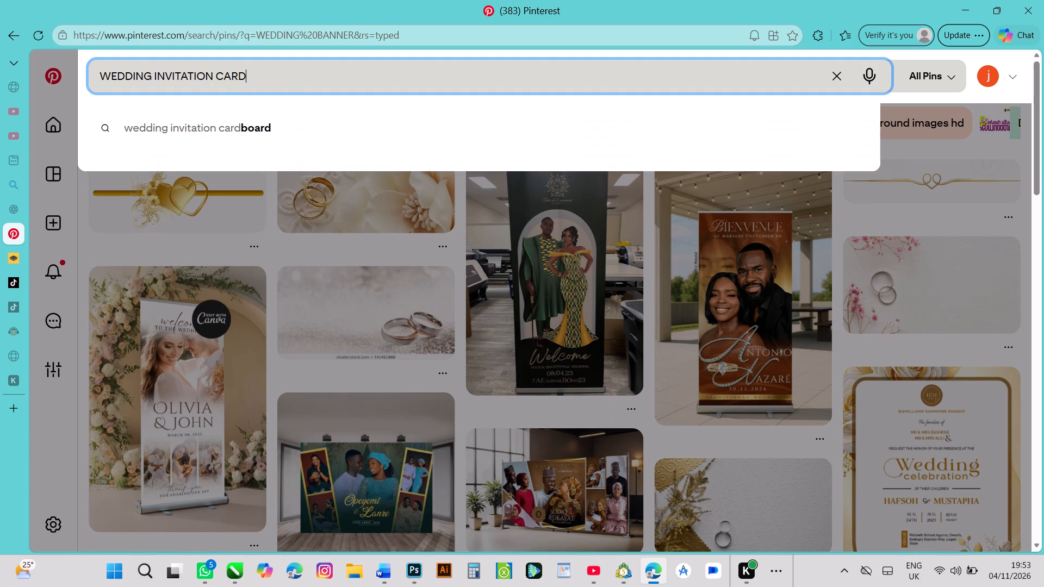
{"action": "key", "text": "Return"}
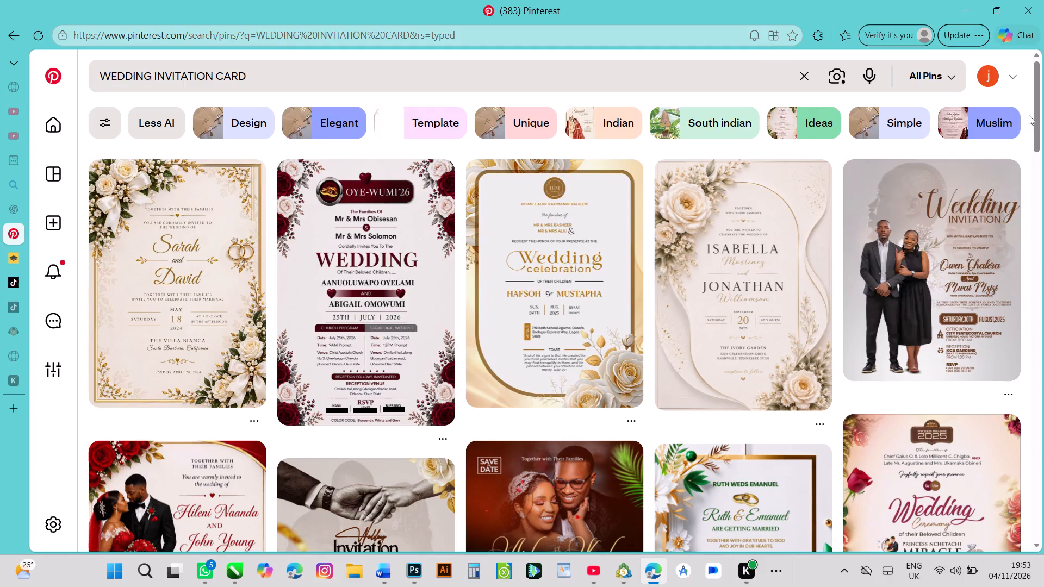
Look through the wedding invitation card results for layout and decoration ideas.
{"action": "left_click_drag", "start_coordinate": [1041, 115], "coordinate": [1035, 133]}
{"action": "left_click_drag", "start_coordinate": [1034, 130], "coordinate": [1043, 233]}
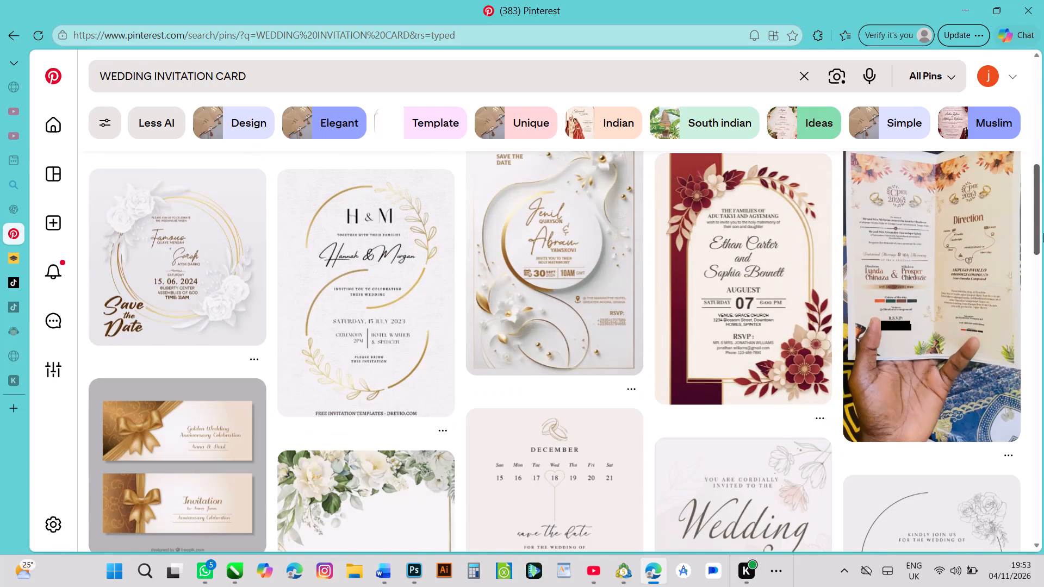
{"action": "left_click_drag", "start_coordinate": [1043, 233], "coordinate": [1043, 331]}
{"action": "left_click_drag", "start_coordinate": [1043, 340], "coordinate": [1043, 392]}
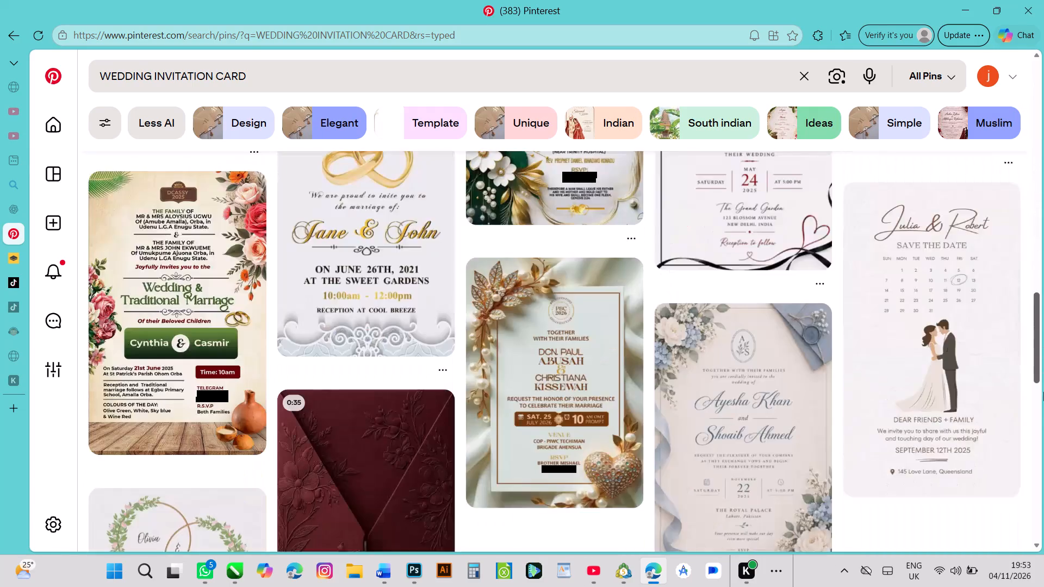
{"action": "left_click_drag", "start_coordinate": [1043, 392], "coordinate": [1043, 465]}
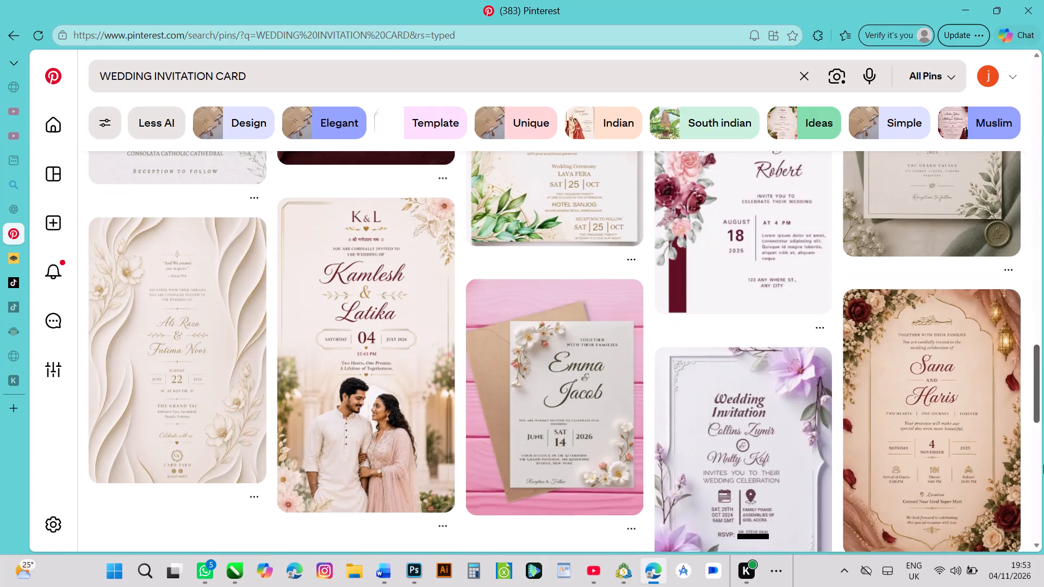
{"action": "left_click_drag", "start_coordinate": [1043, 465], "coordinate": [1041, 436]}
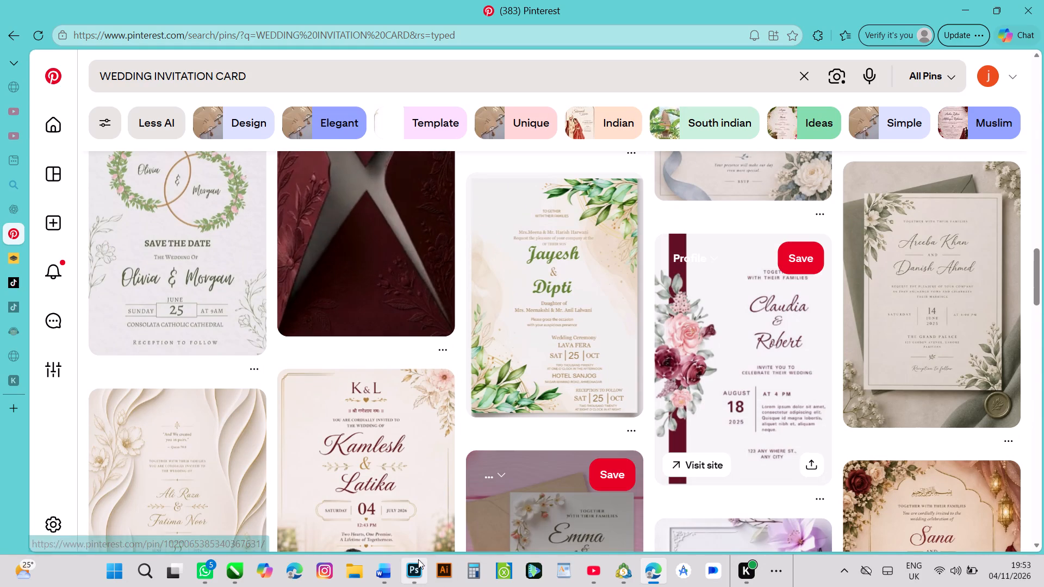
Compare the invitation in Photoshop with the Pinterest card designs, ending back in the Photoshop document.
{"action": "left_click", "coordinate": [407, 568]}
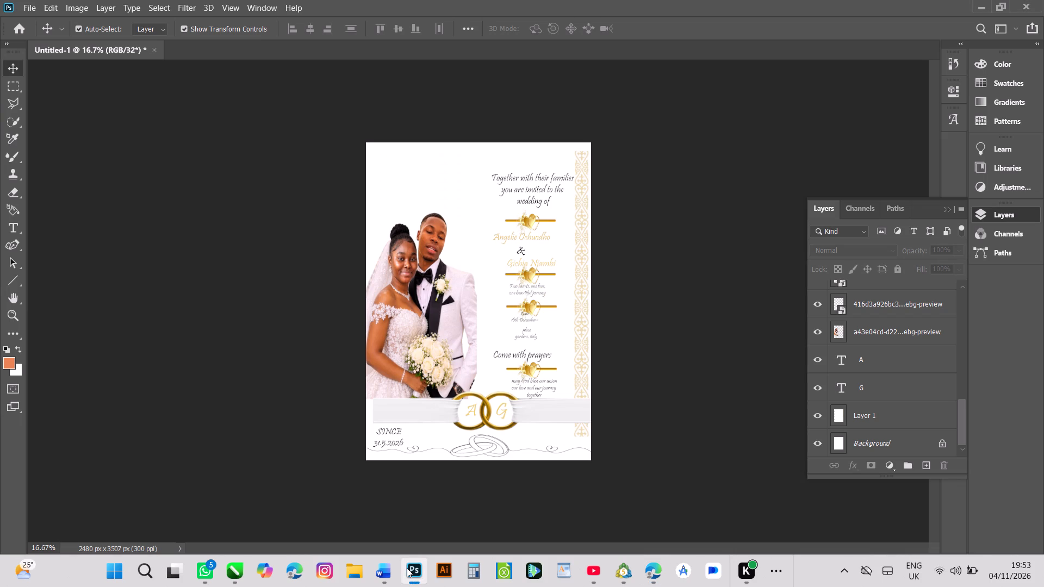
{"action": "left_click", "coordinate": [407, 568]}
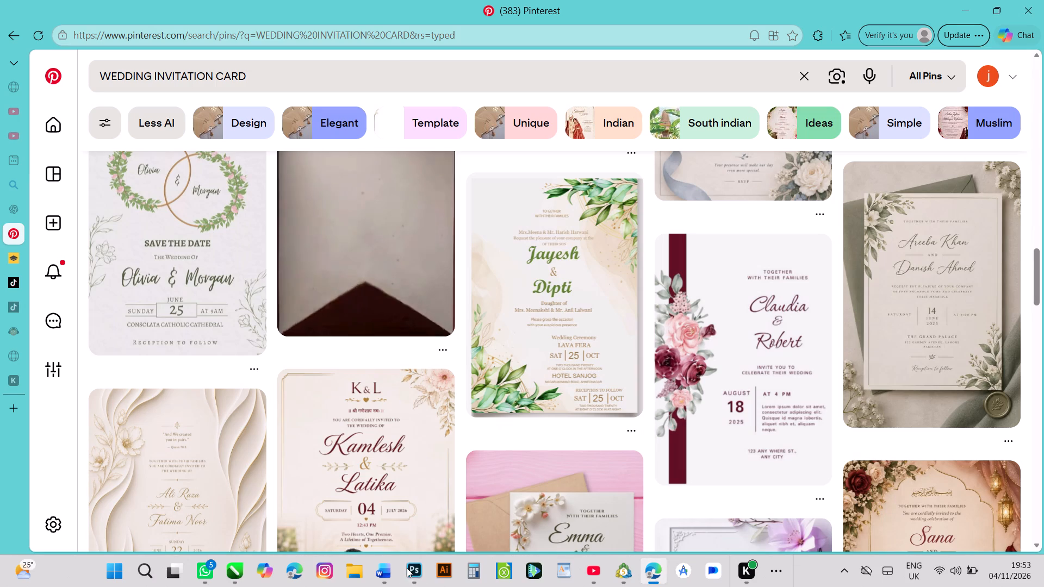
{"action": "left_click", "coordinate": [407, 568]}
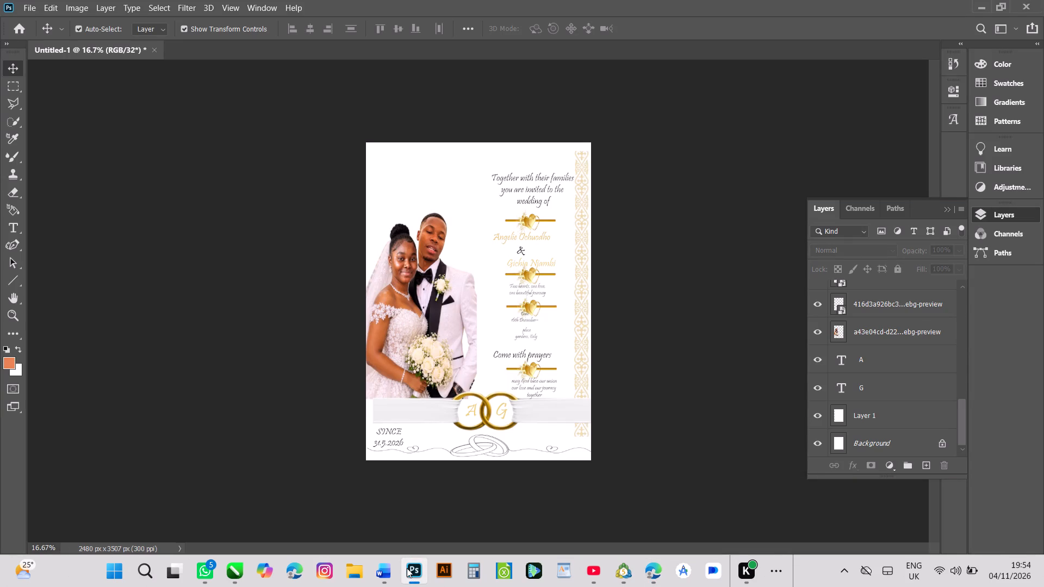
{"action": "left_click", "coordinate": [407, 568]}
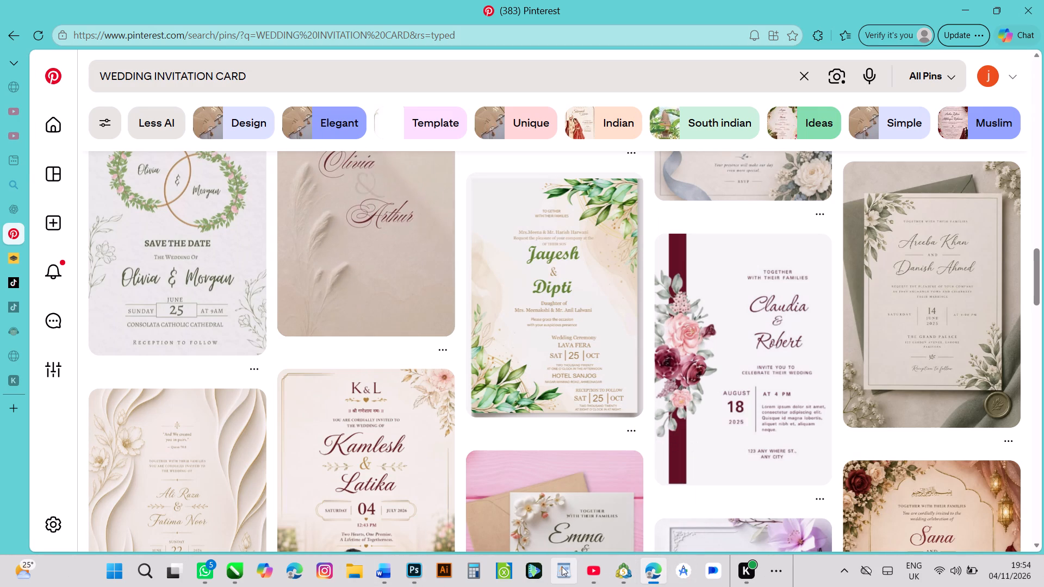
{"action": "left_click", "coordinate": [413, 568]}
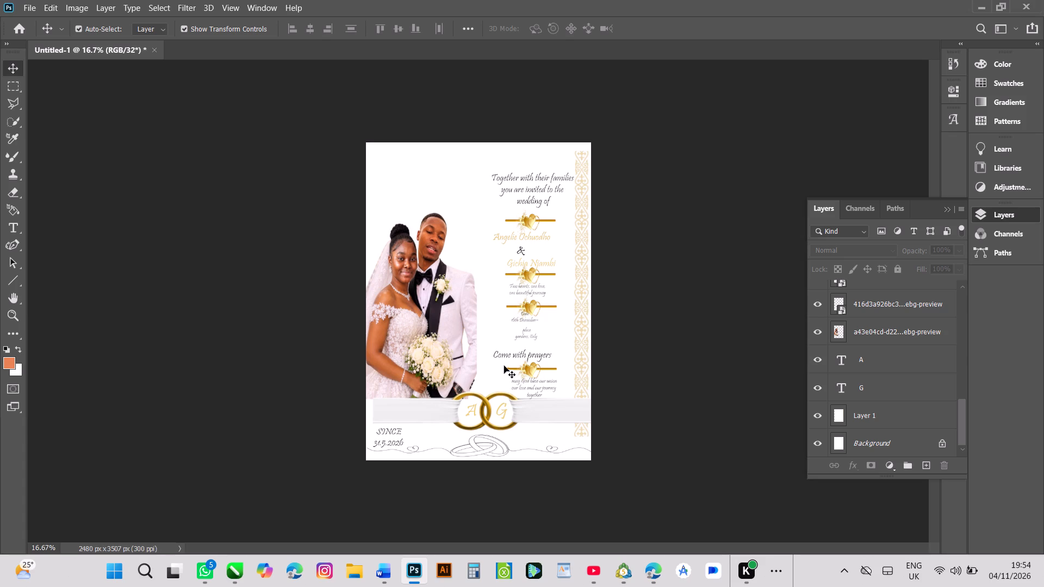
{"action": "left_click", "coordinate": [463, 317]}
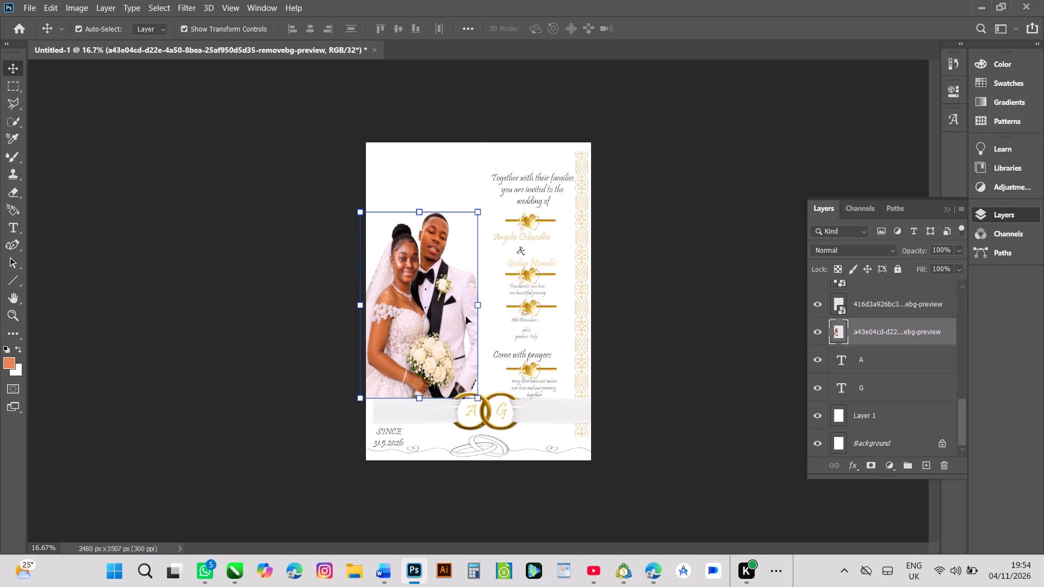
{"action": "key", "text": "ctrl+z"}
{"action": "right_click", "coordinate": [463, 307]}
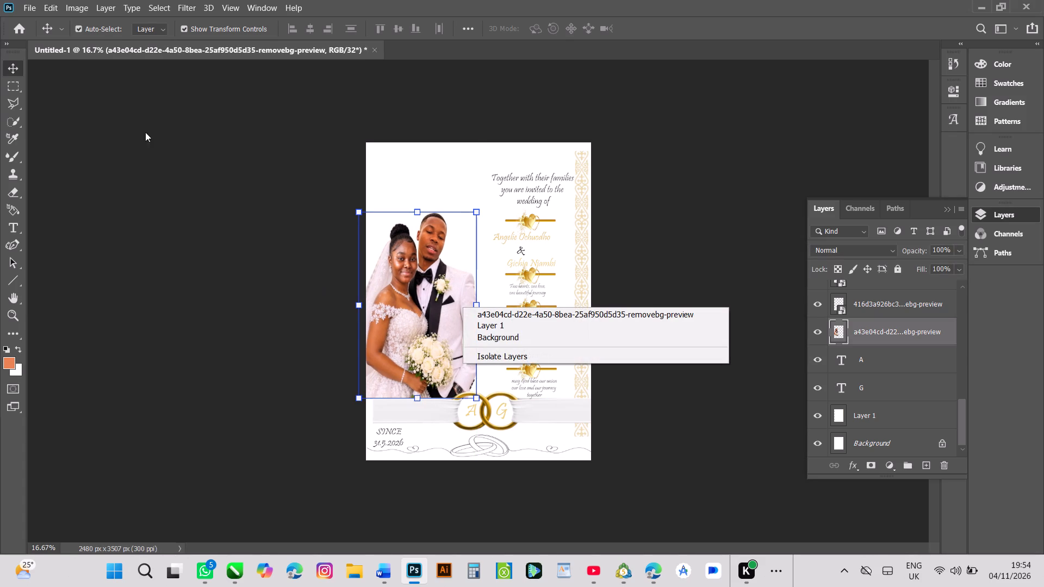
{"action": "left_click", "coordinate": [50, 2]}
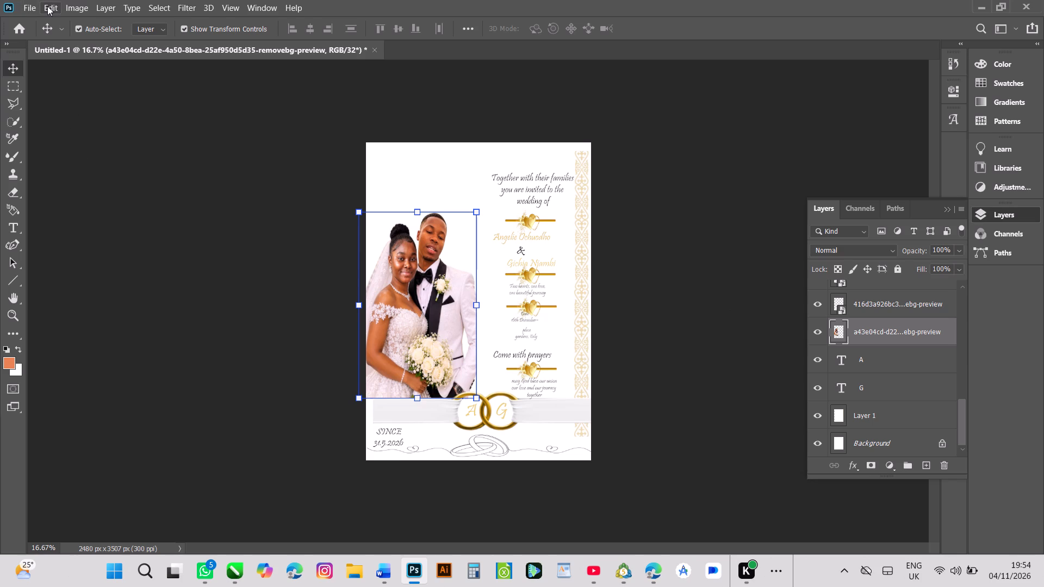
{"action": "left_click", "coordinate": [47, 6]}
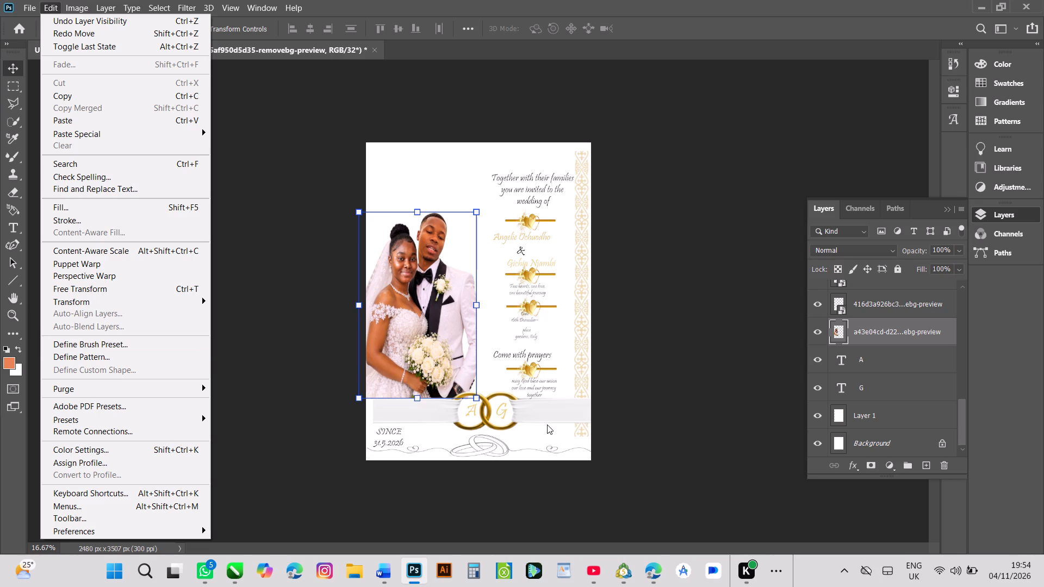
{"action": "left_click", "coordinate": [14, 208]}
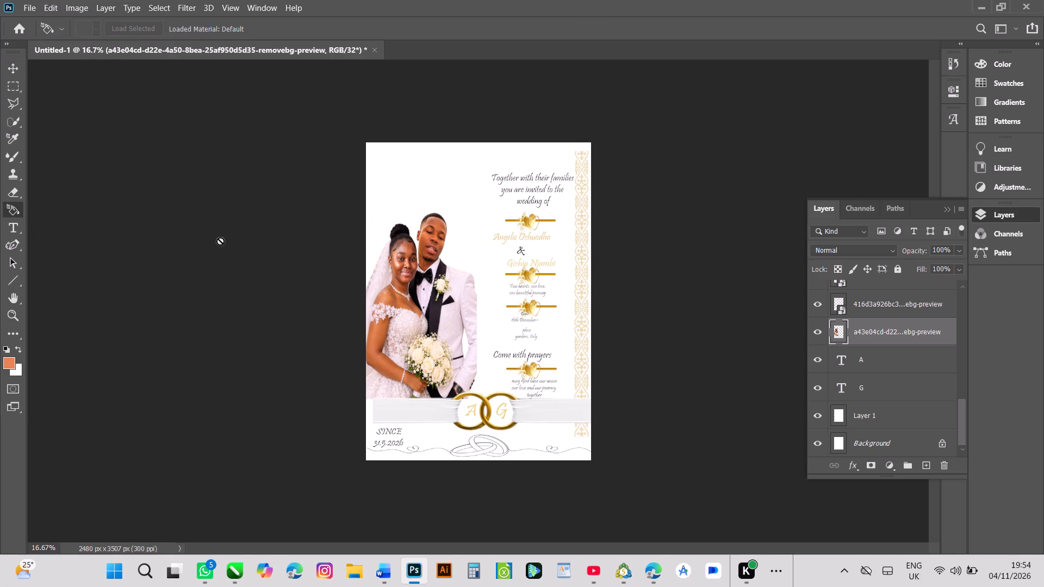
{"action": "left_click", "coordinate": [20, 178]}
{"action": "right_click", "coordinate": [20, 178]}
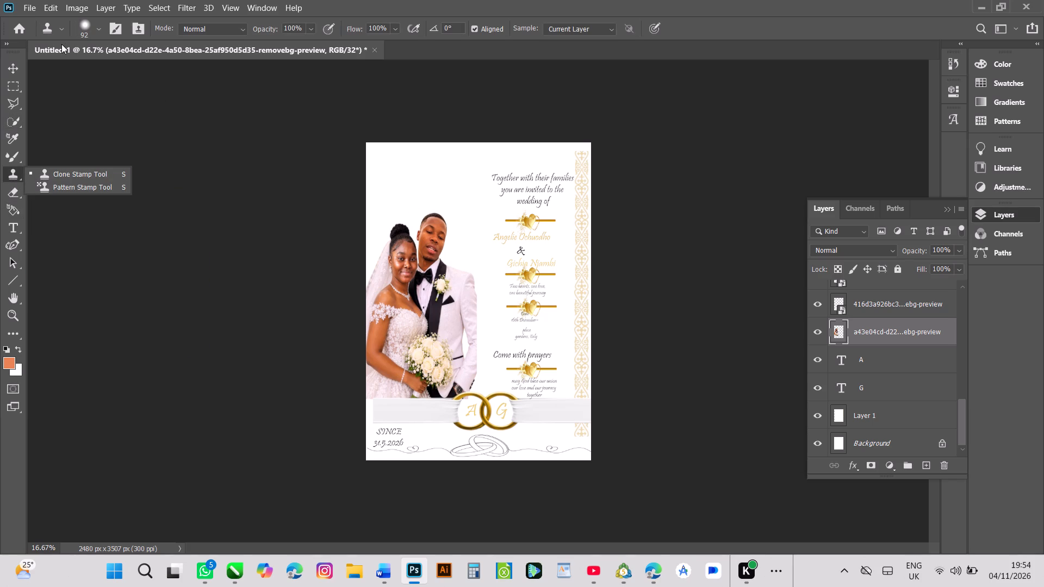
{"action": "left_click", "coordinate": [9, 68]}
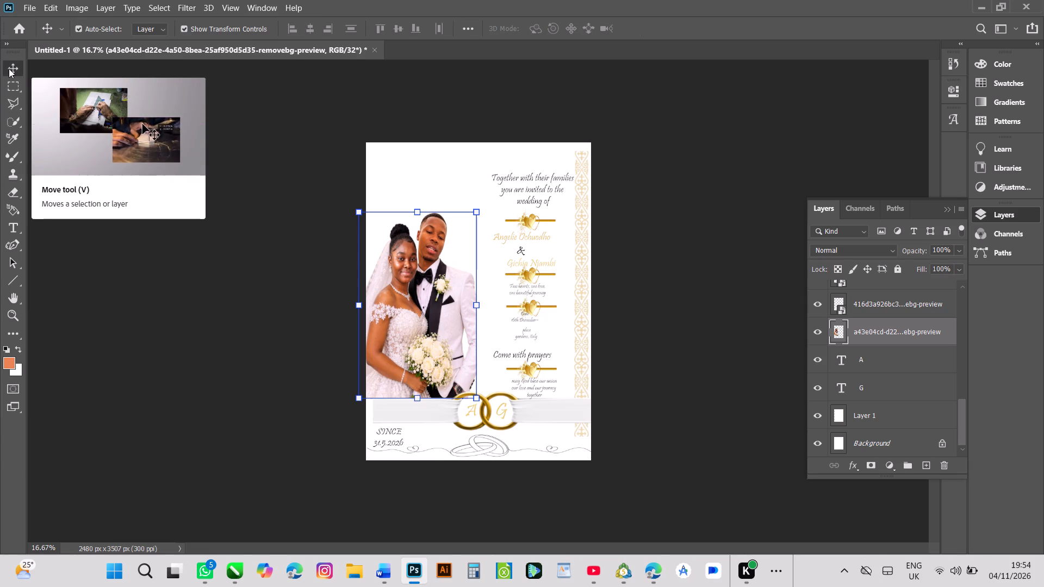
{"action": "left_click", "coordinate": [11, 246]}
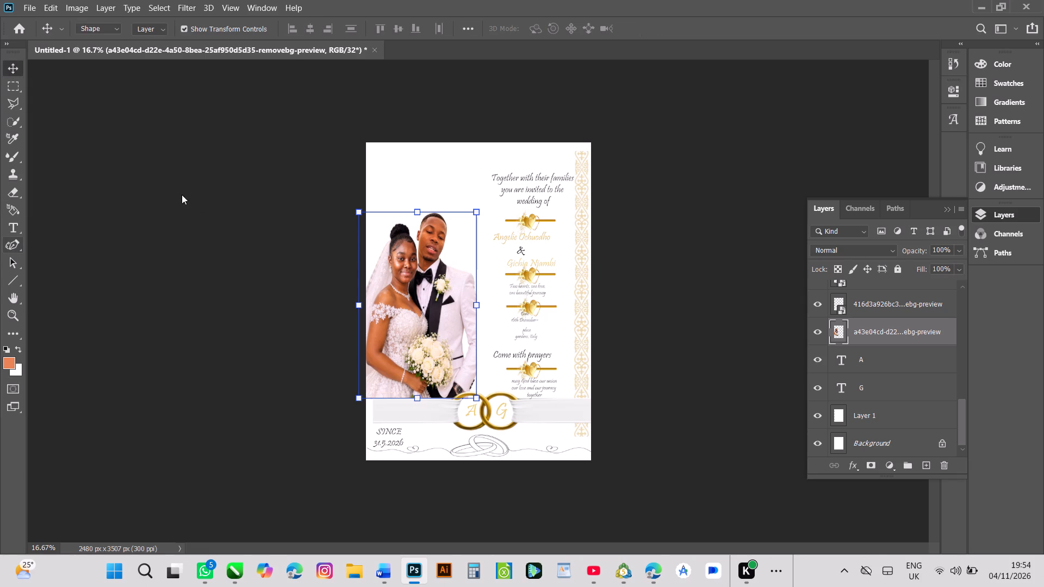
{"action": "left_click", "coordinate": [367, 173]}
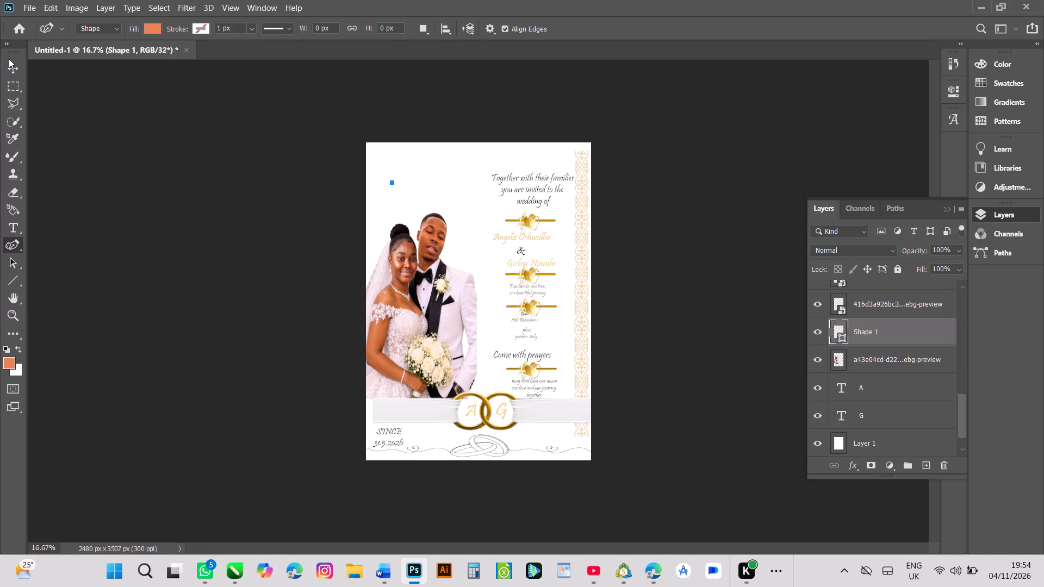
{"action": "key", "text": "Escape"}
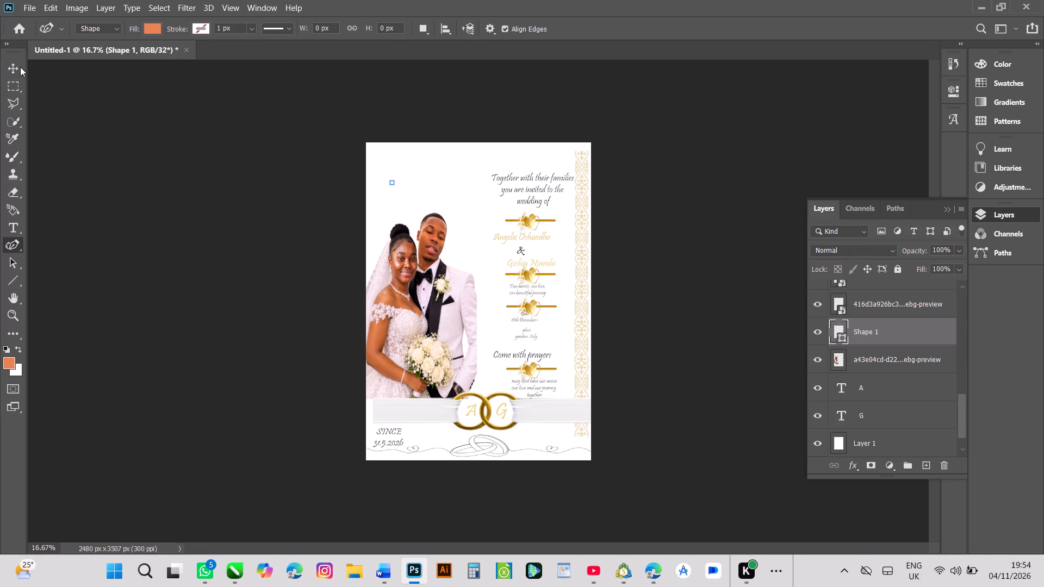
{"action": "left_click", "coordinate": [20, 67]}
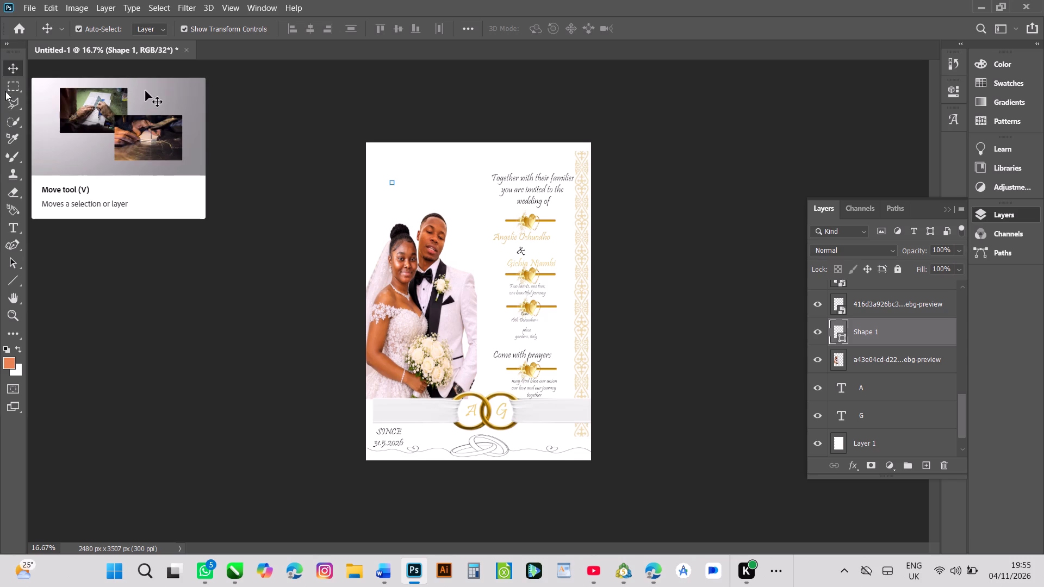
Draw a closed triangle over the couple's photo with the Pen tool, about 1360 by 2703 px, its long side on the card's edge.
{"action": "left_click", "coordinate": [8, 248]}
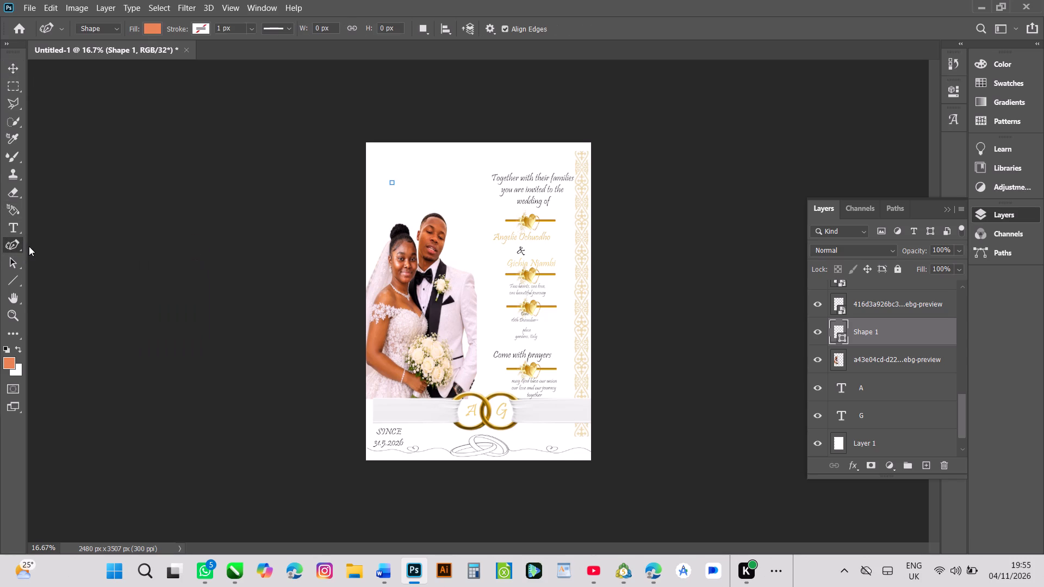
{"action": "left_click", "coordinate": [21, 249]}
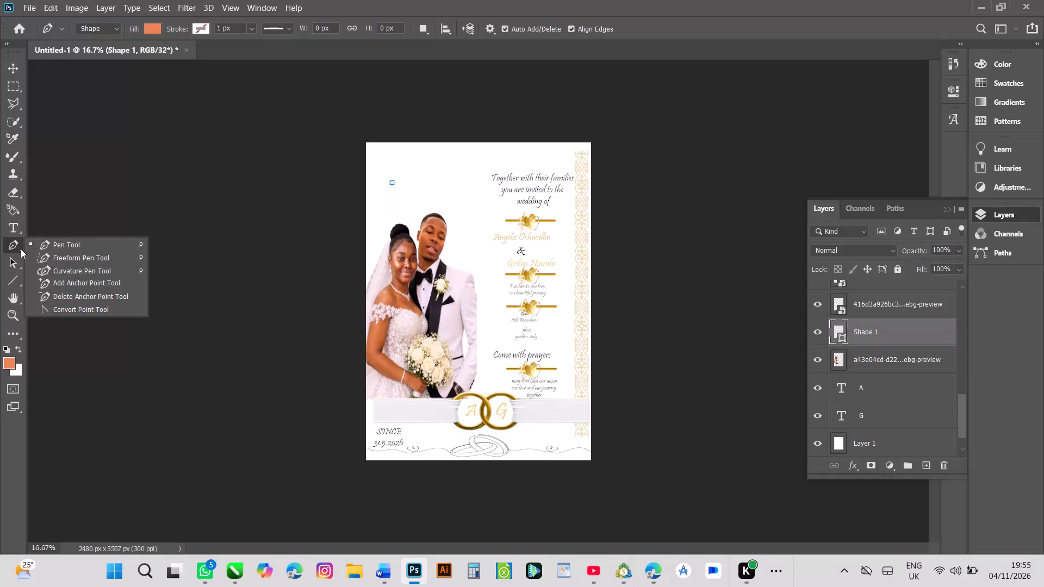
{"action": "left_click", "coordinate": [54, 245]}
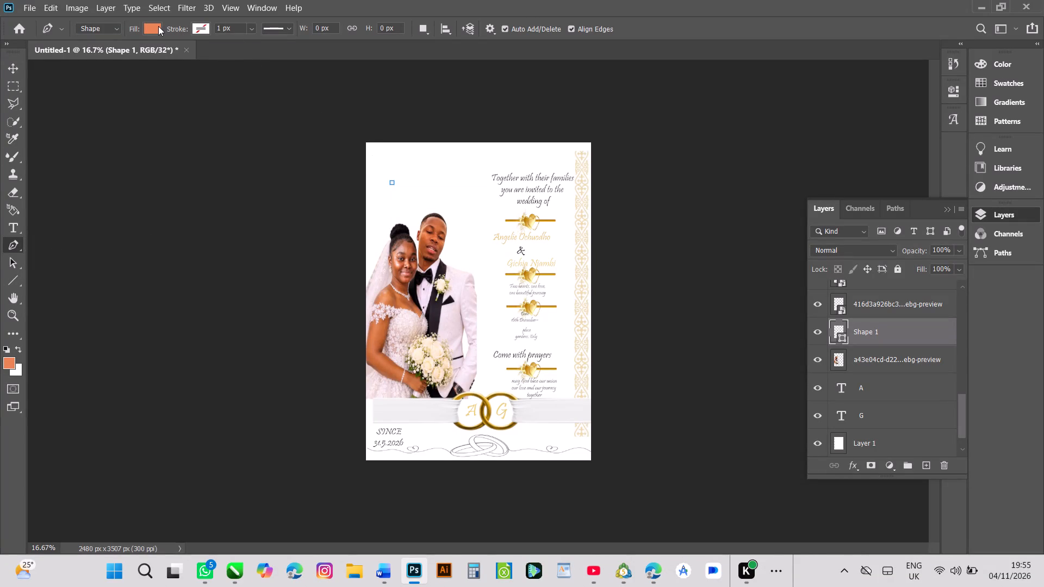
{"action": "left_click", "coordinate": [365, 176]}
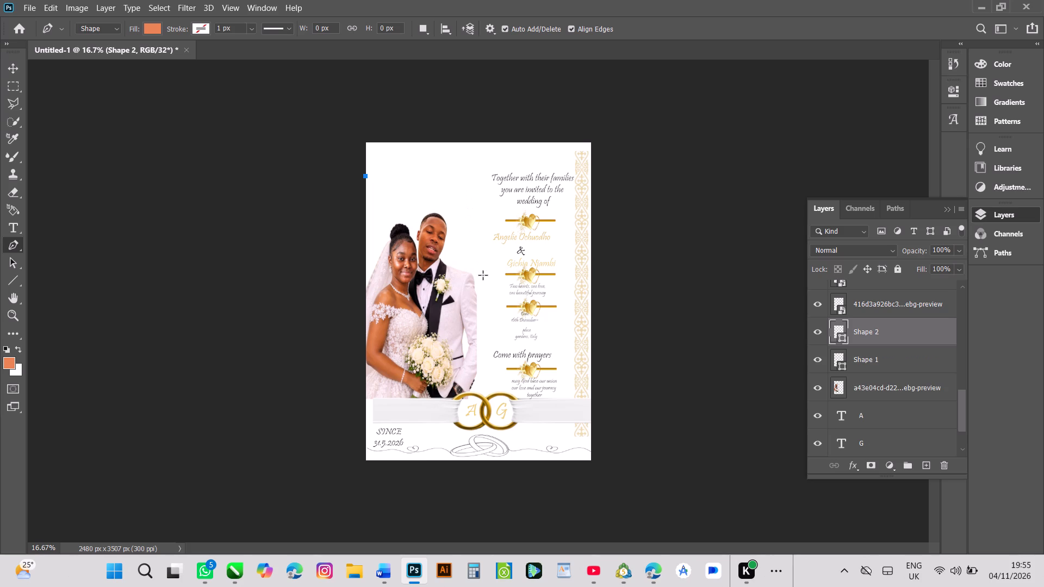
{"action": "left_click", "coordinate": [489, 304]}
{"action": "left_click", "coordinate": [366, 421]}
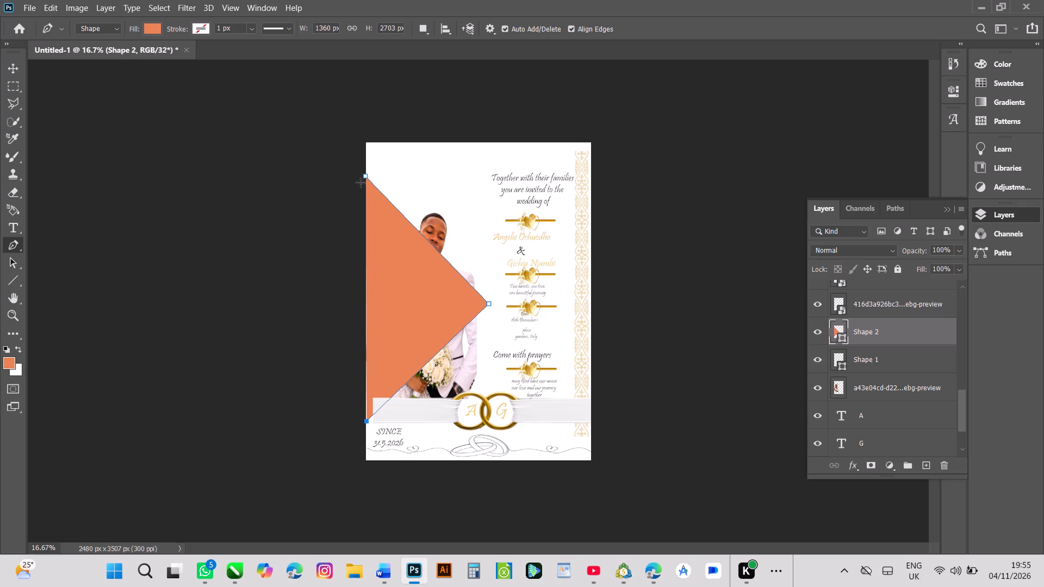
{"action": "left_click", "coordinate": [365, 175]}
{"action": "left_click", "coordinate": [14, 73]}
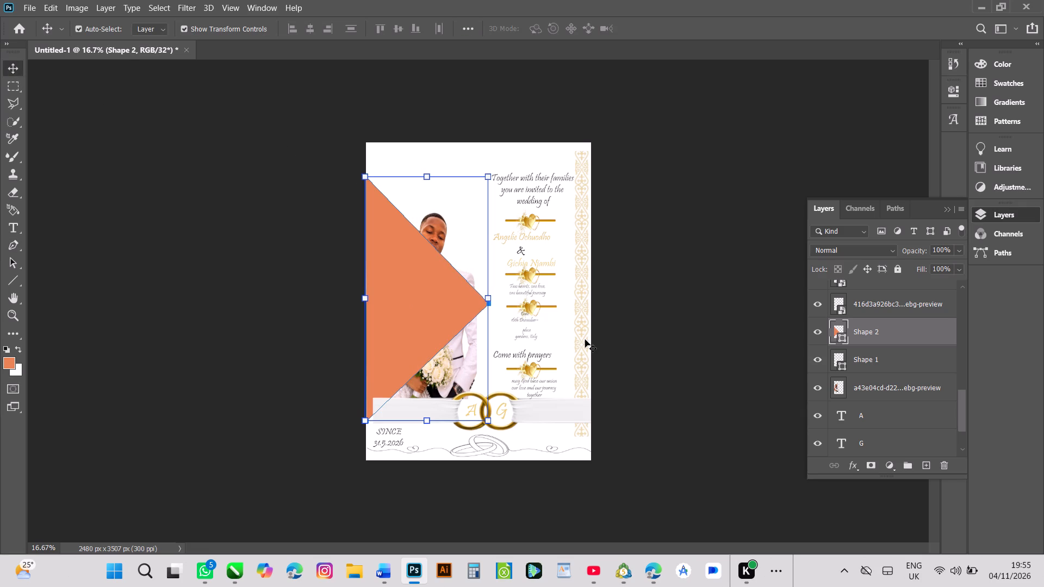
Bend the triangle's two slanted sides outward with the Curvature Pen tool into a half-oval about 1300 by 2765 px.
{"action": "left_click", "coordinate": [22, 249]}
{"action": "left_click", "coordinate": [70, 275]}
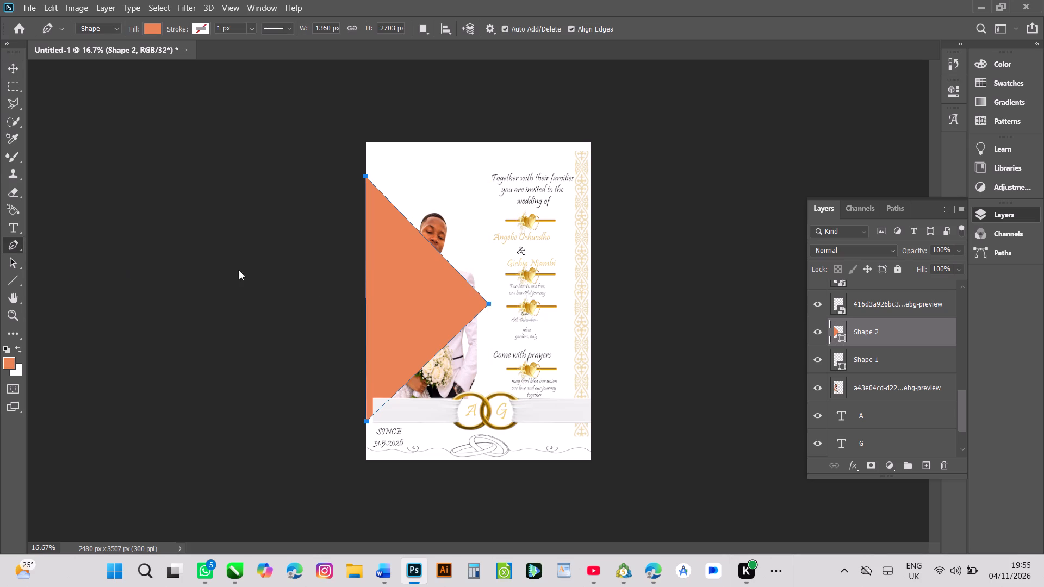
{"action": "left_click", "coordinate": [489, 304]}
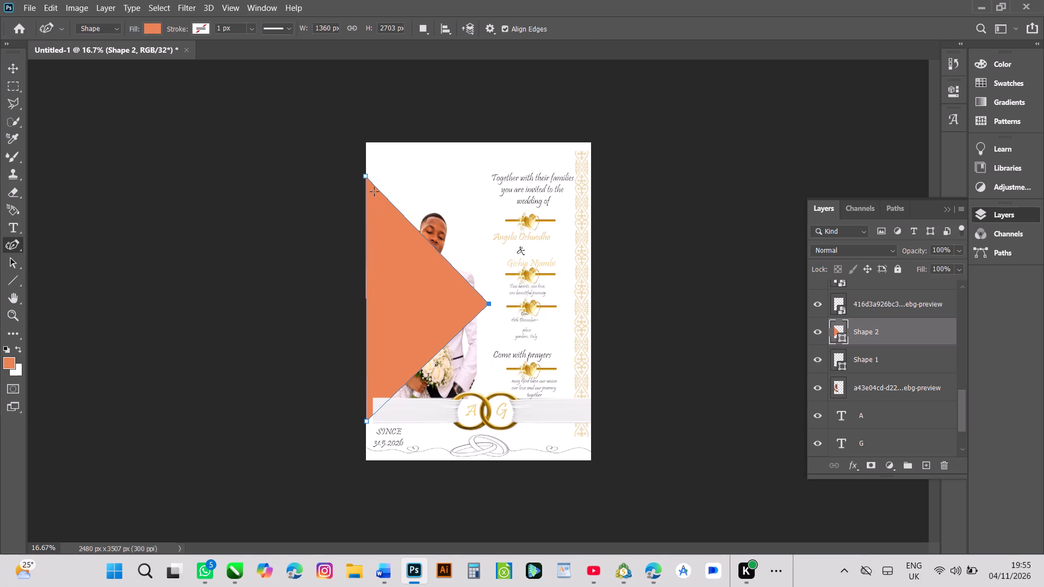
{"action": "left_click", "coordinate": [365, 176]}
{"action": "left_click_drag", "start_coordinate": [419, 233], "coordinate": [438, 218]}
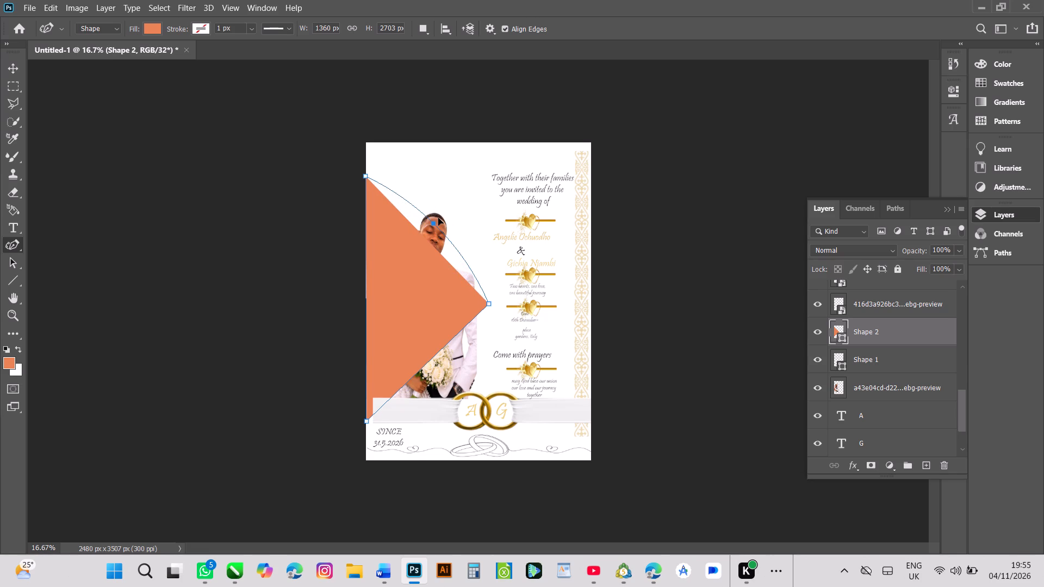
{"action": "left_click_drag", "start_coordinate": [438, 218], "coordinate": [439, 214]}
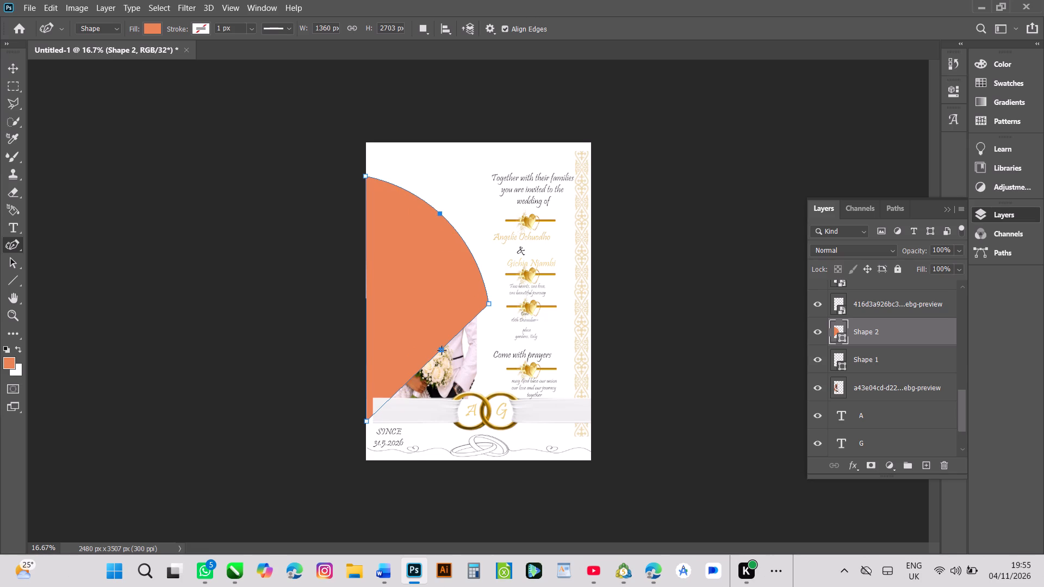
{"action": "left_click_drag", "start_coordinate": [440, 351], "coordinate": [467, 386]}
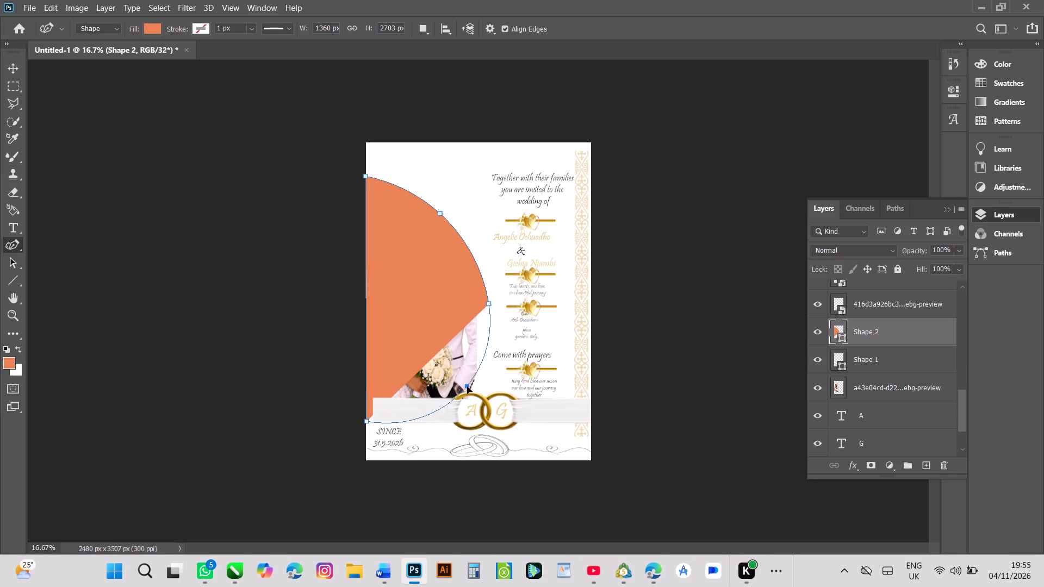
{"action": "left_click_drag", "start_coordinate": [467, 386], "coordinate": [451, 410]}
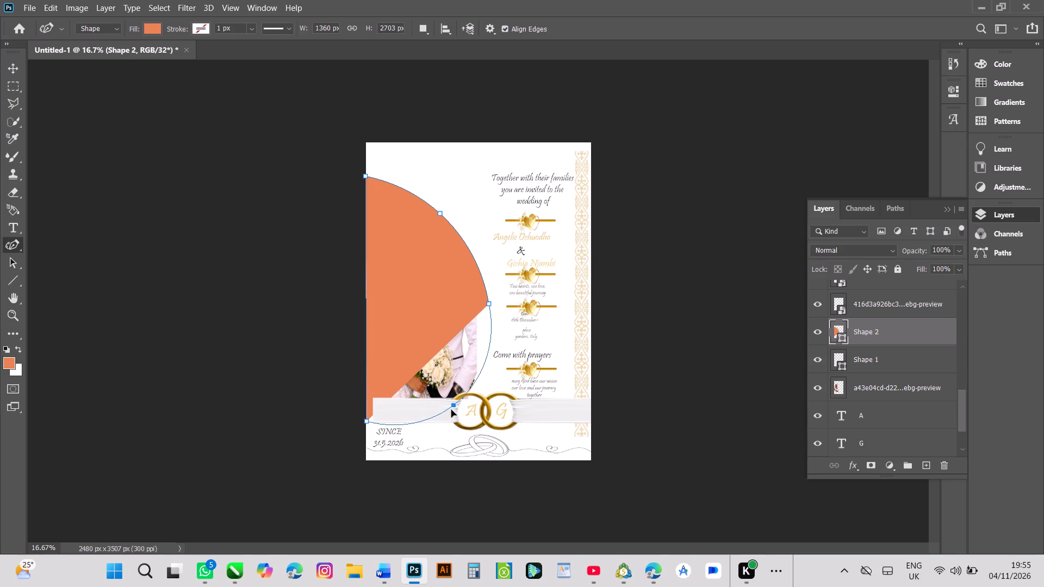
{"action": "left_click_drag", "start_coordinate": [451, 410], "coordinate": [442, 415]}
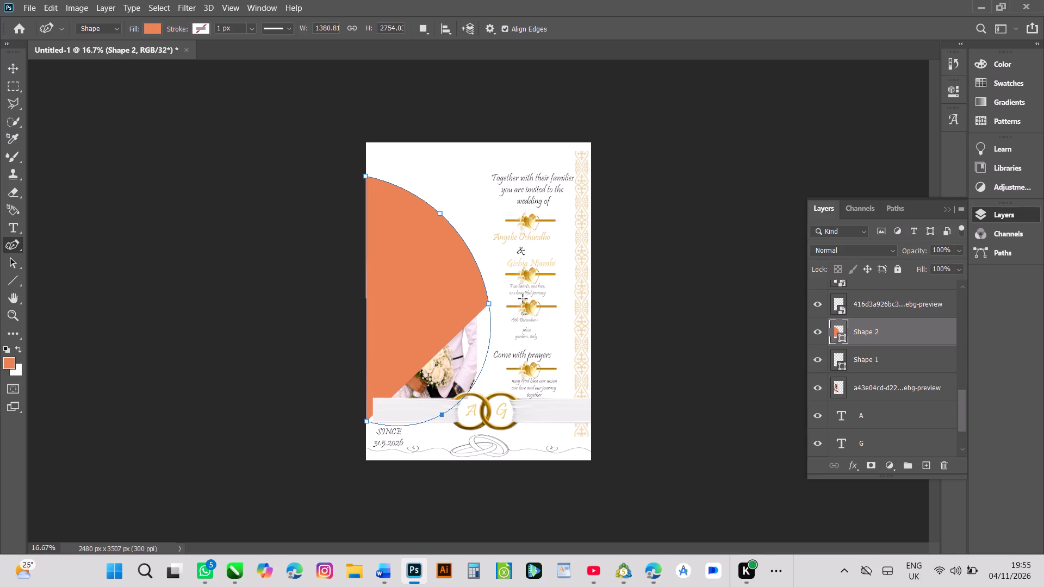
{"action": "left_click_drag", "start_coordinate": [488, 304], "coordinate": [482, 304]}
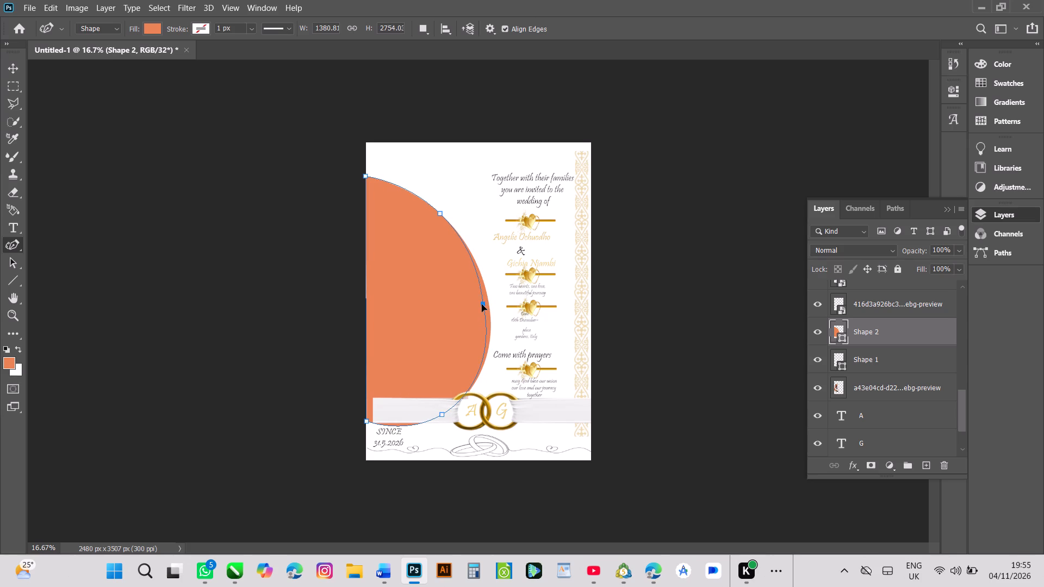
{"action": "left_click_drag", "start_coordinate": [482, 304], "coordinate": [482, 333]}
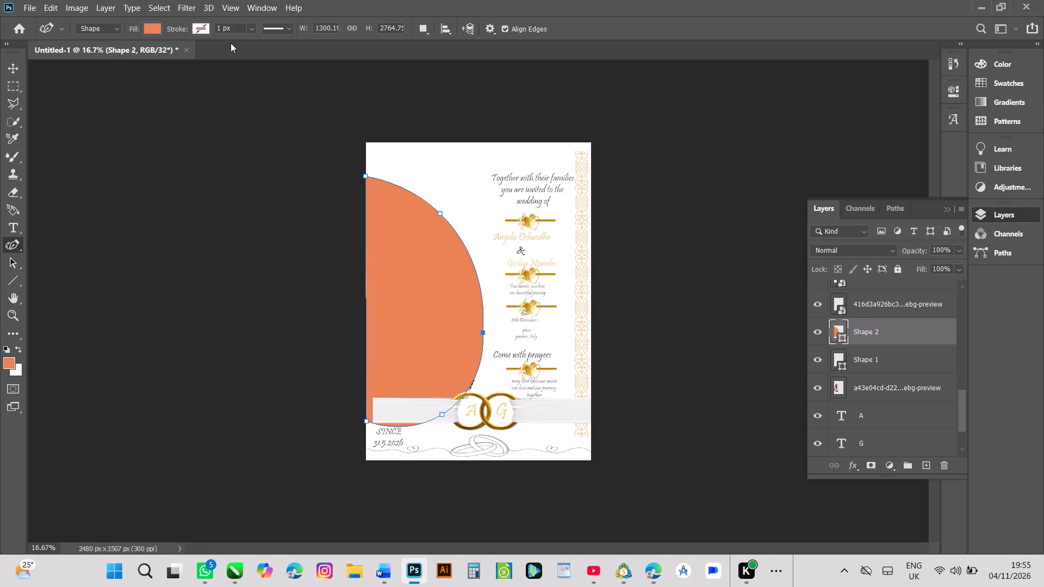
Set the half-oval shape's fill to no color.
{"action": "left_click", "coordinate": [147, 26]}
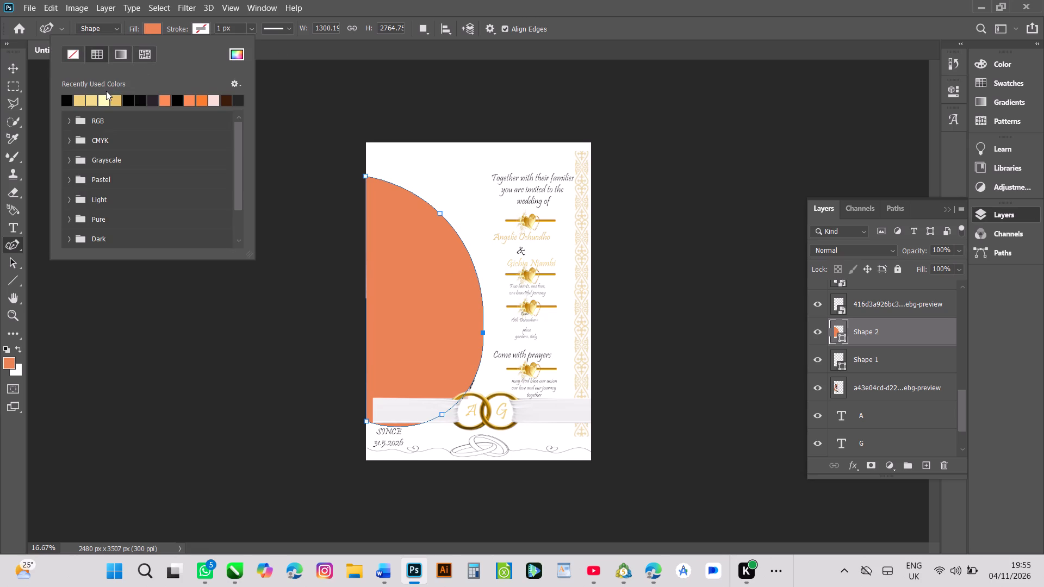
{"action": "left_click", "coordinate": [74, 55]}
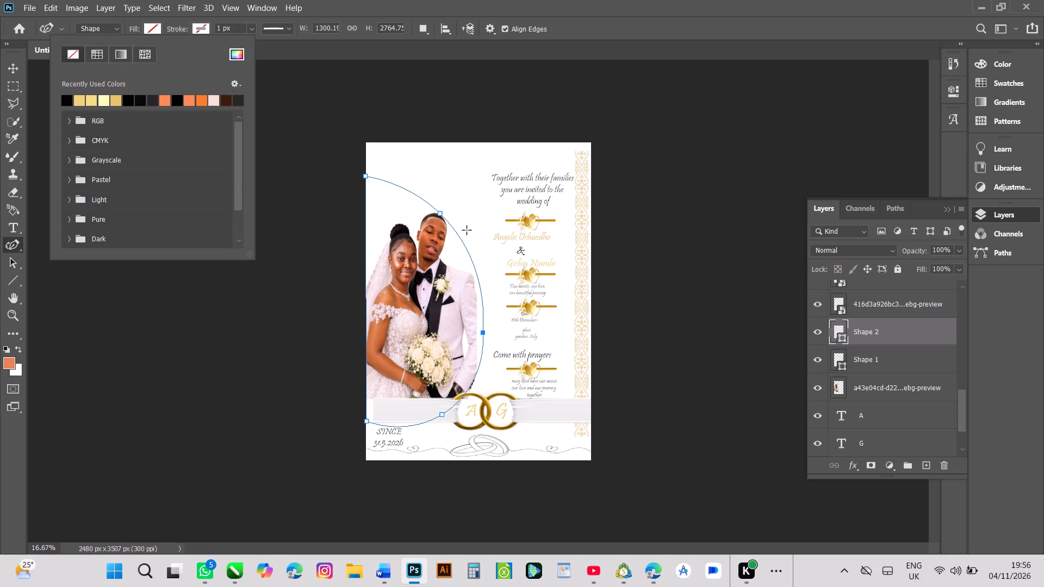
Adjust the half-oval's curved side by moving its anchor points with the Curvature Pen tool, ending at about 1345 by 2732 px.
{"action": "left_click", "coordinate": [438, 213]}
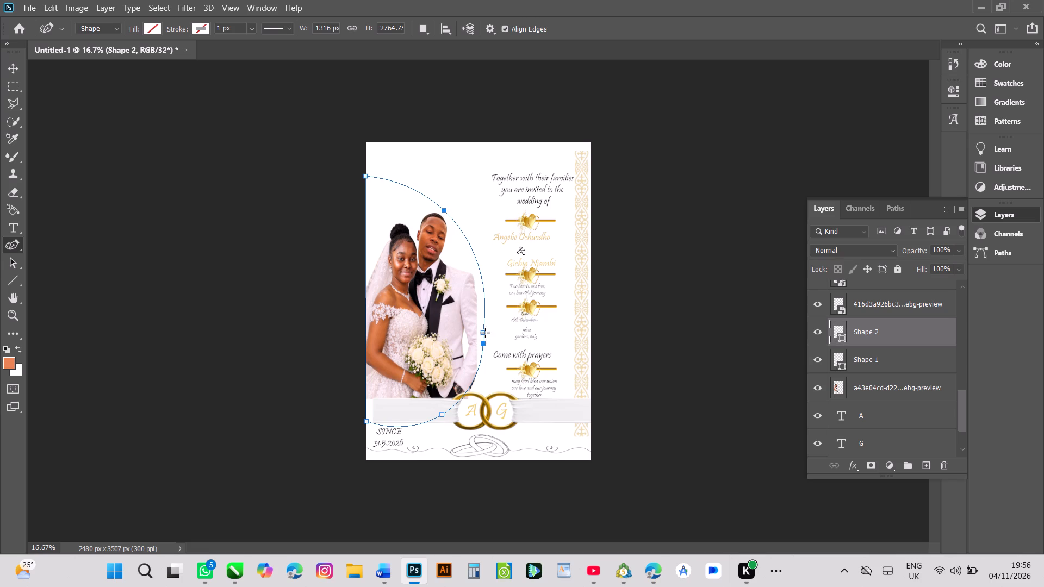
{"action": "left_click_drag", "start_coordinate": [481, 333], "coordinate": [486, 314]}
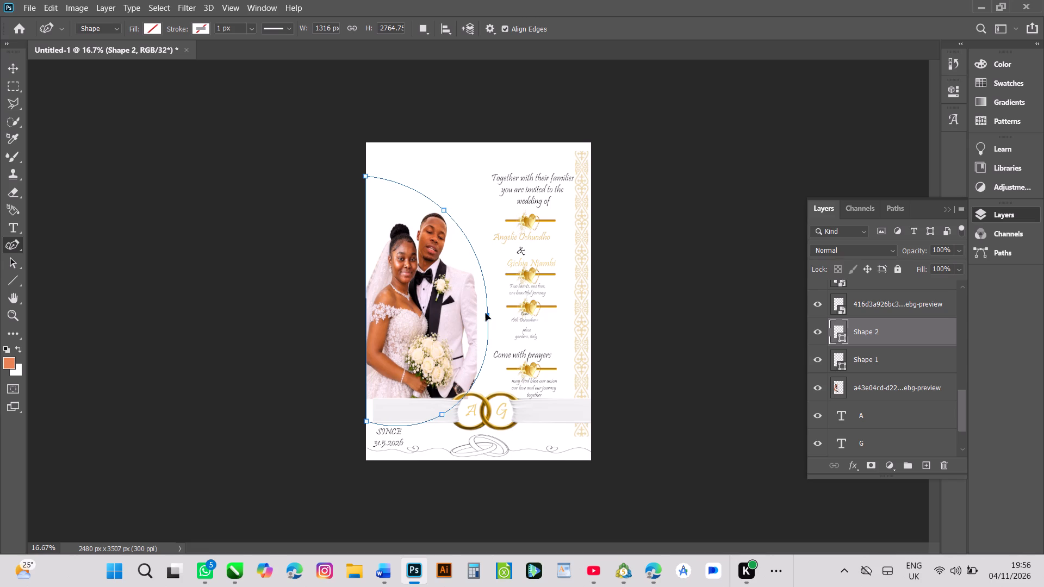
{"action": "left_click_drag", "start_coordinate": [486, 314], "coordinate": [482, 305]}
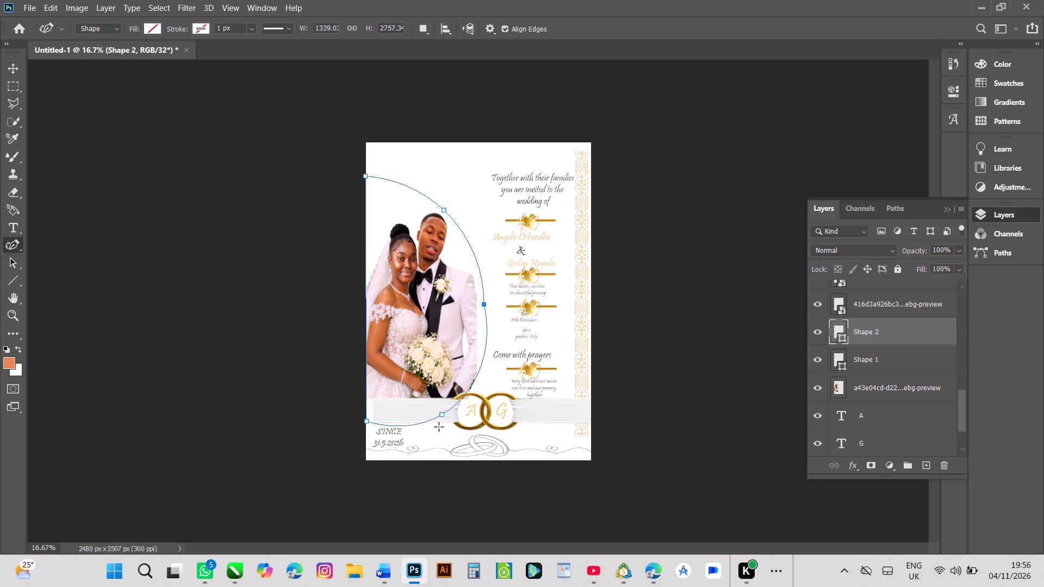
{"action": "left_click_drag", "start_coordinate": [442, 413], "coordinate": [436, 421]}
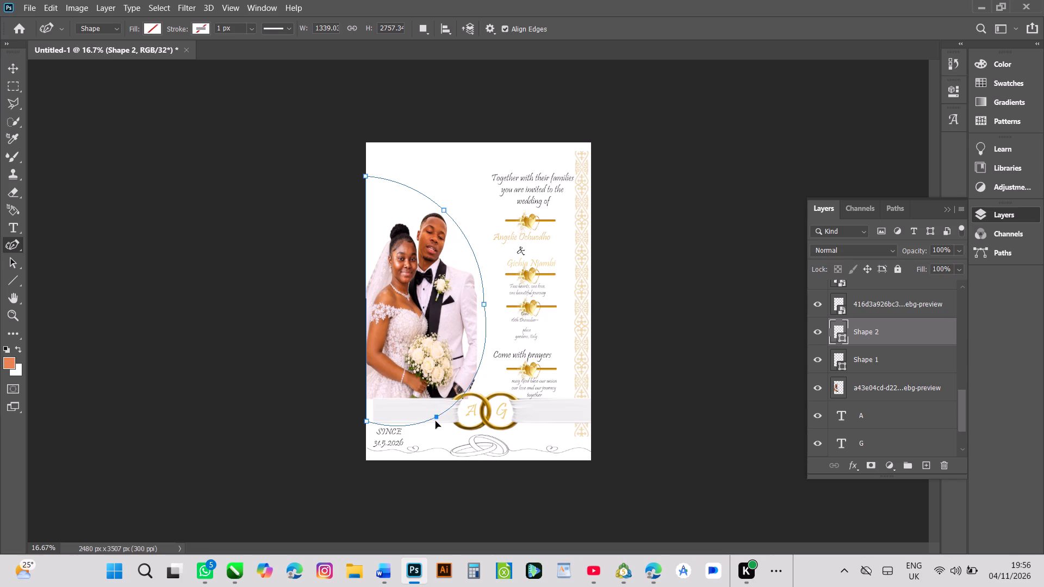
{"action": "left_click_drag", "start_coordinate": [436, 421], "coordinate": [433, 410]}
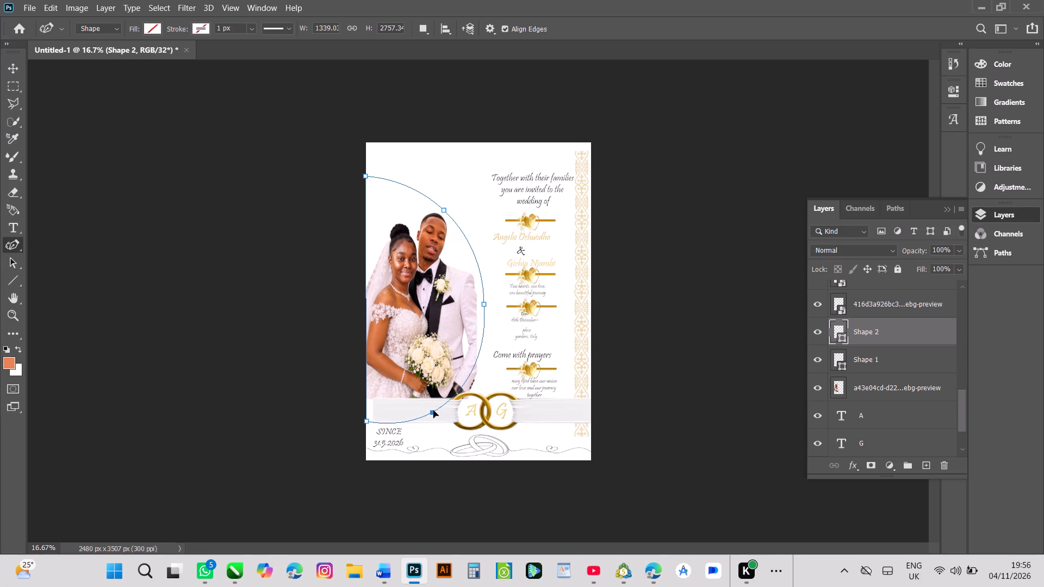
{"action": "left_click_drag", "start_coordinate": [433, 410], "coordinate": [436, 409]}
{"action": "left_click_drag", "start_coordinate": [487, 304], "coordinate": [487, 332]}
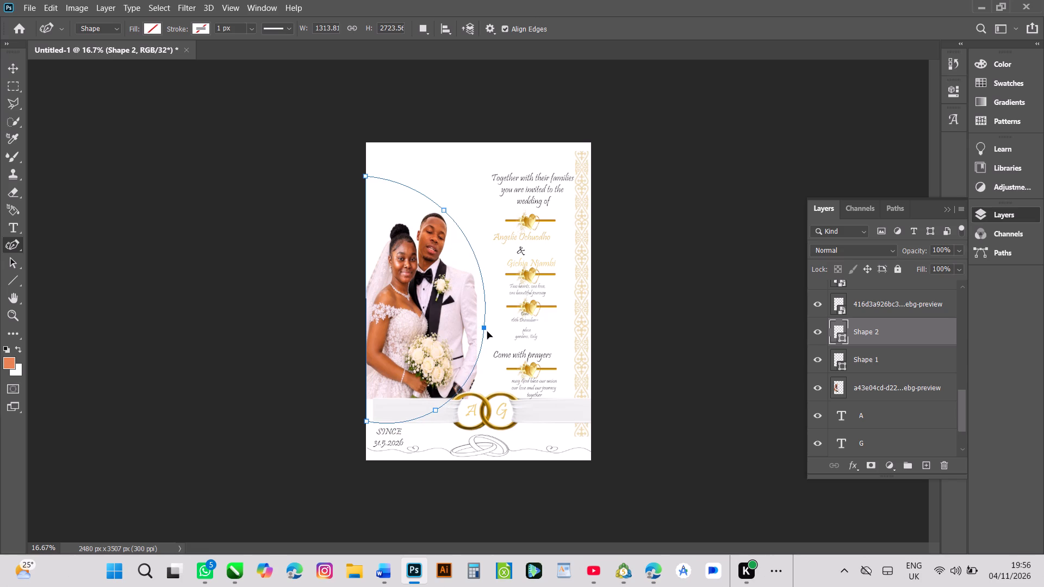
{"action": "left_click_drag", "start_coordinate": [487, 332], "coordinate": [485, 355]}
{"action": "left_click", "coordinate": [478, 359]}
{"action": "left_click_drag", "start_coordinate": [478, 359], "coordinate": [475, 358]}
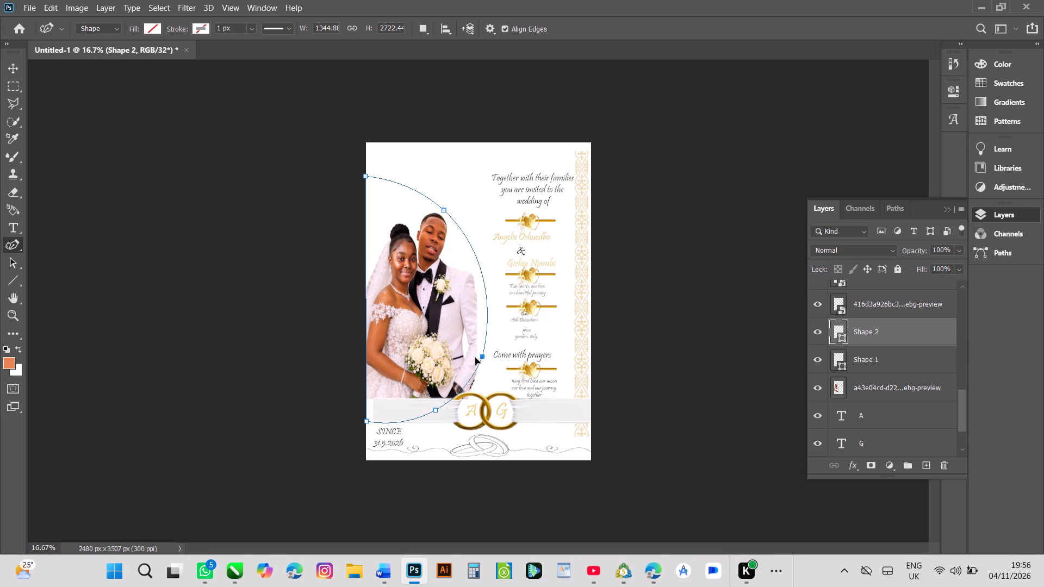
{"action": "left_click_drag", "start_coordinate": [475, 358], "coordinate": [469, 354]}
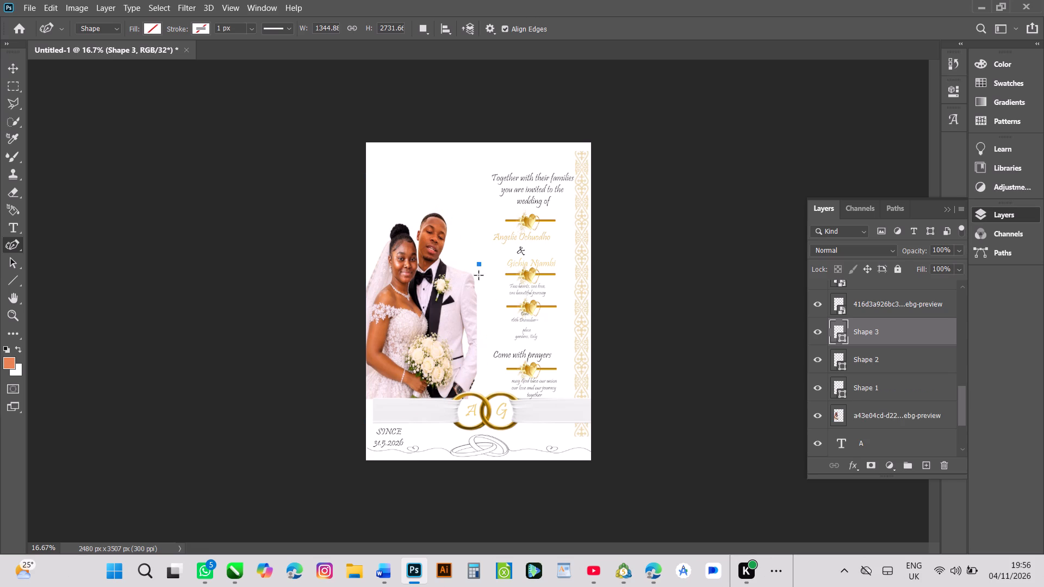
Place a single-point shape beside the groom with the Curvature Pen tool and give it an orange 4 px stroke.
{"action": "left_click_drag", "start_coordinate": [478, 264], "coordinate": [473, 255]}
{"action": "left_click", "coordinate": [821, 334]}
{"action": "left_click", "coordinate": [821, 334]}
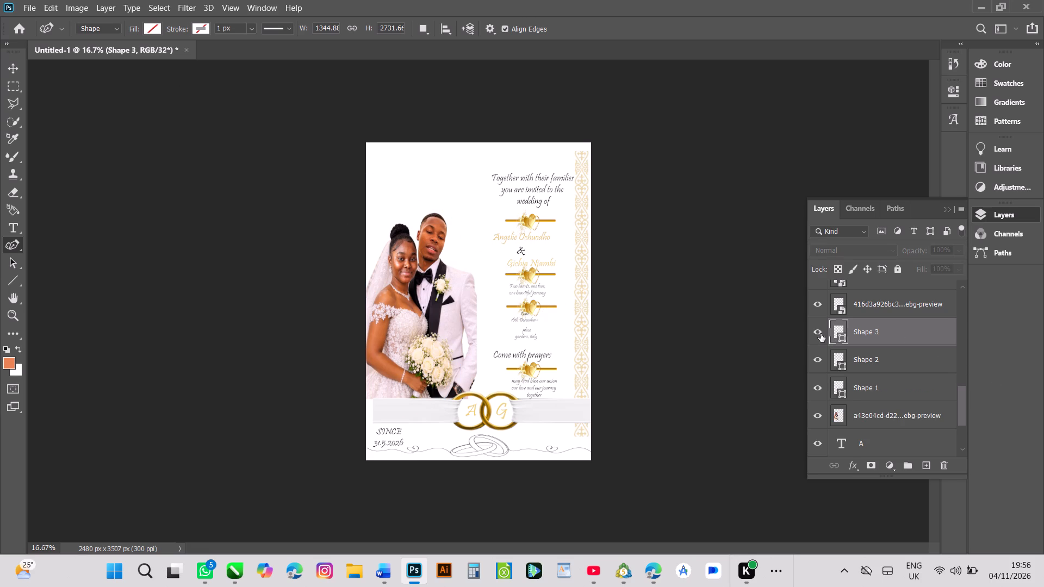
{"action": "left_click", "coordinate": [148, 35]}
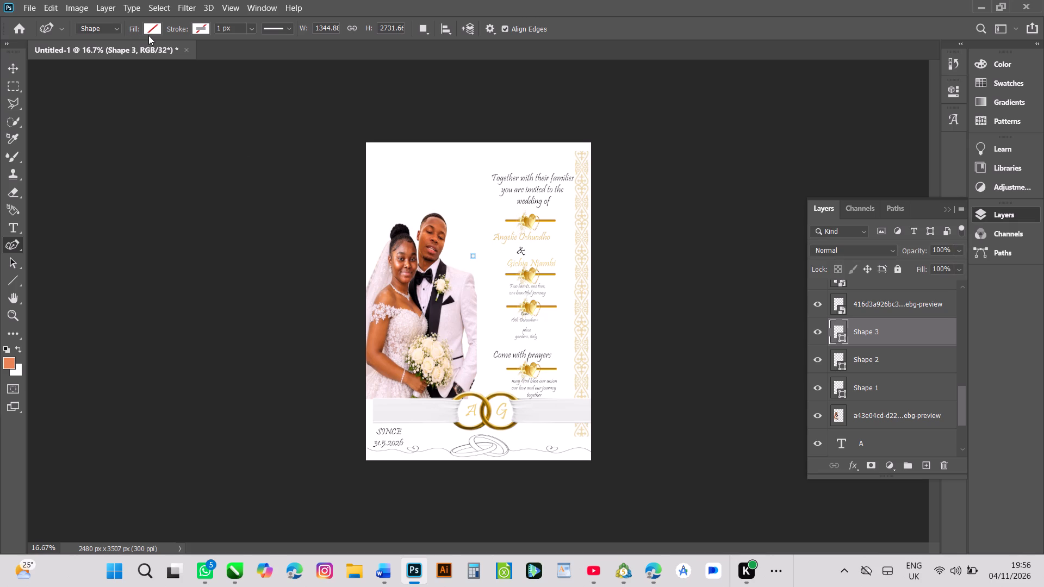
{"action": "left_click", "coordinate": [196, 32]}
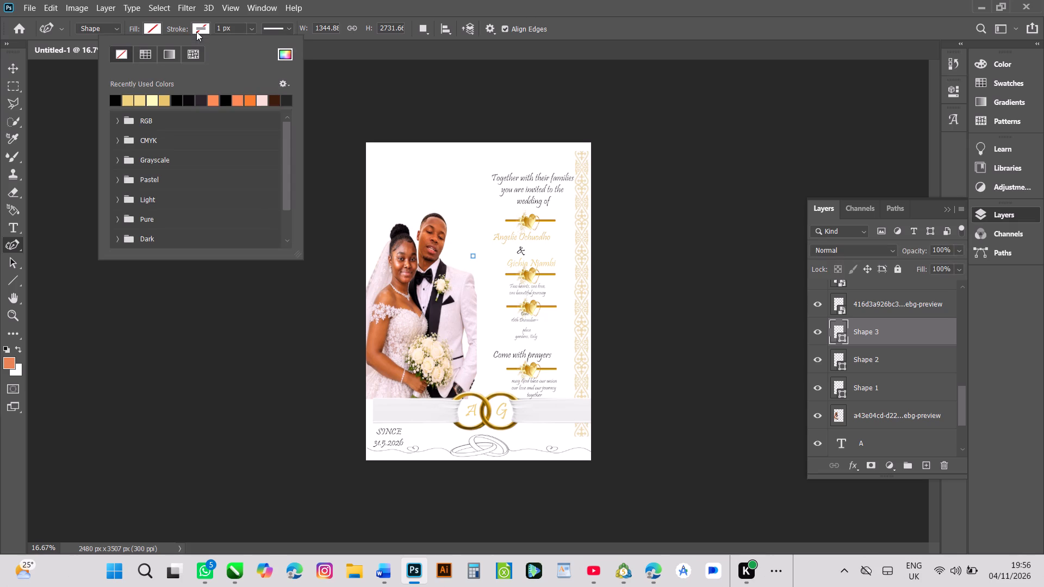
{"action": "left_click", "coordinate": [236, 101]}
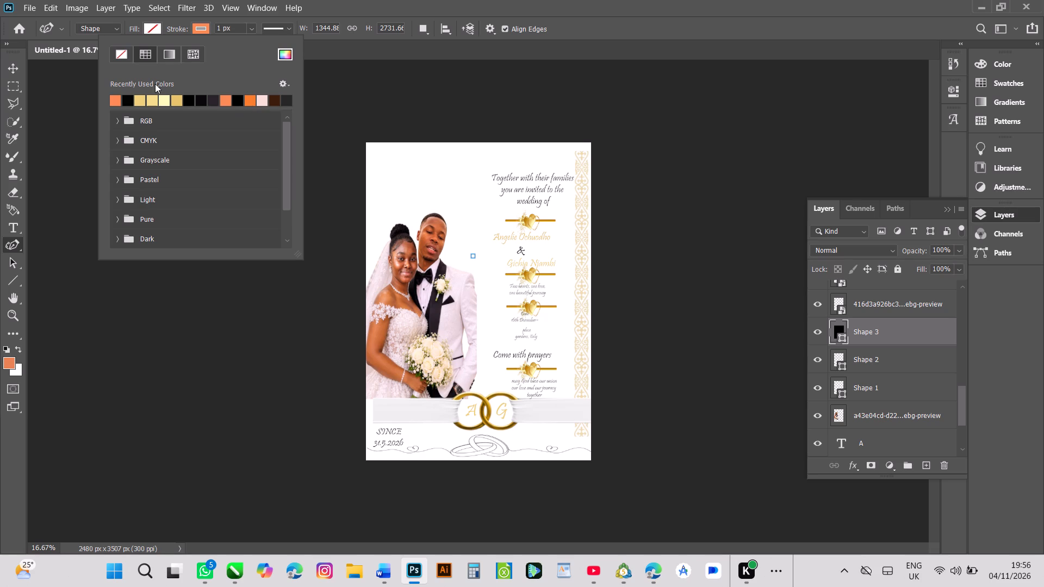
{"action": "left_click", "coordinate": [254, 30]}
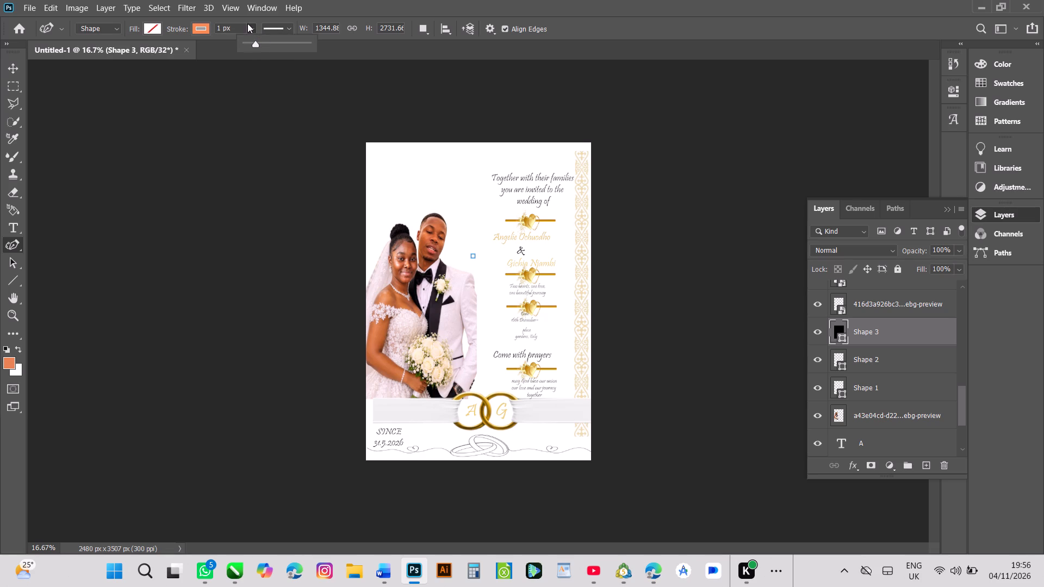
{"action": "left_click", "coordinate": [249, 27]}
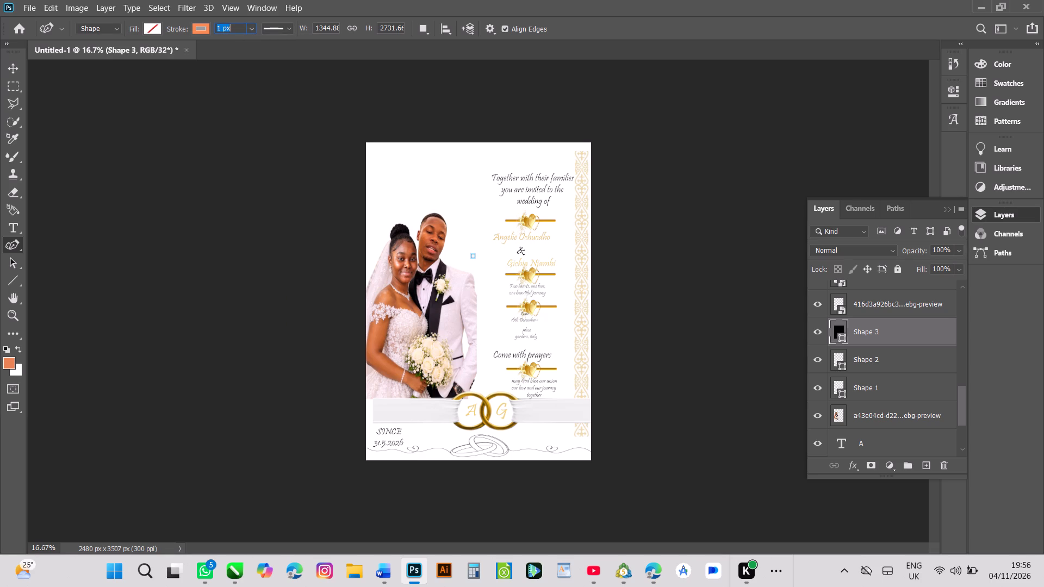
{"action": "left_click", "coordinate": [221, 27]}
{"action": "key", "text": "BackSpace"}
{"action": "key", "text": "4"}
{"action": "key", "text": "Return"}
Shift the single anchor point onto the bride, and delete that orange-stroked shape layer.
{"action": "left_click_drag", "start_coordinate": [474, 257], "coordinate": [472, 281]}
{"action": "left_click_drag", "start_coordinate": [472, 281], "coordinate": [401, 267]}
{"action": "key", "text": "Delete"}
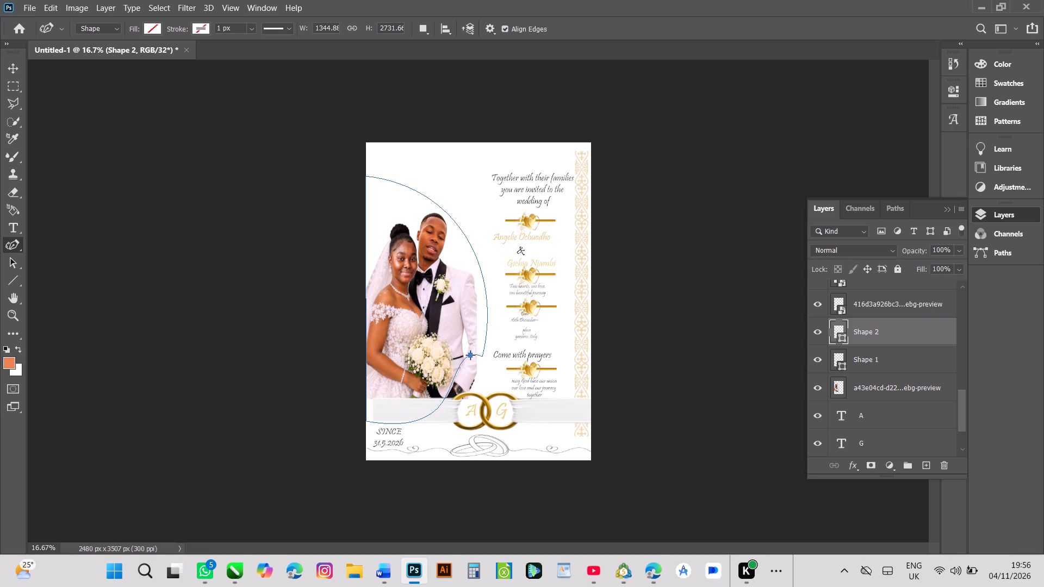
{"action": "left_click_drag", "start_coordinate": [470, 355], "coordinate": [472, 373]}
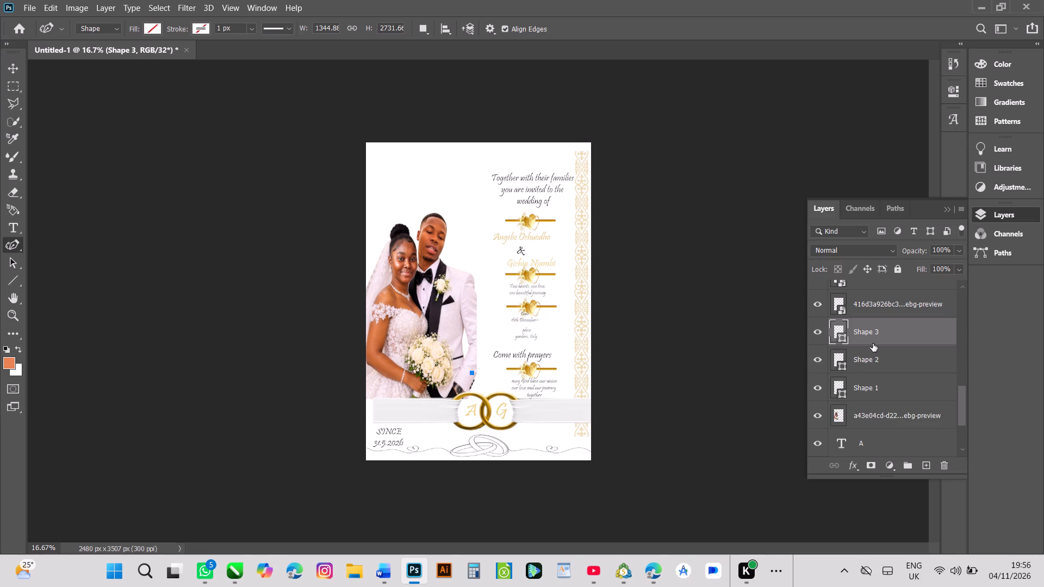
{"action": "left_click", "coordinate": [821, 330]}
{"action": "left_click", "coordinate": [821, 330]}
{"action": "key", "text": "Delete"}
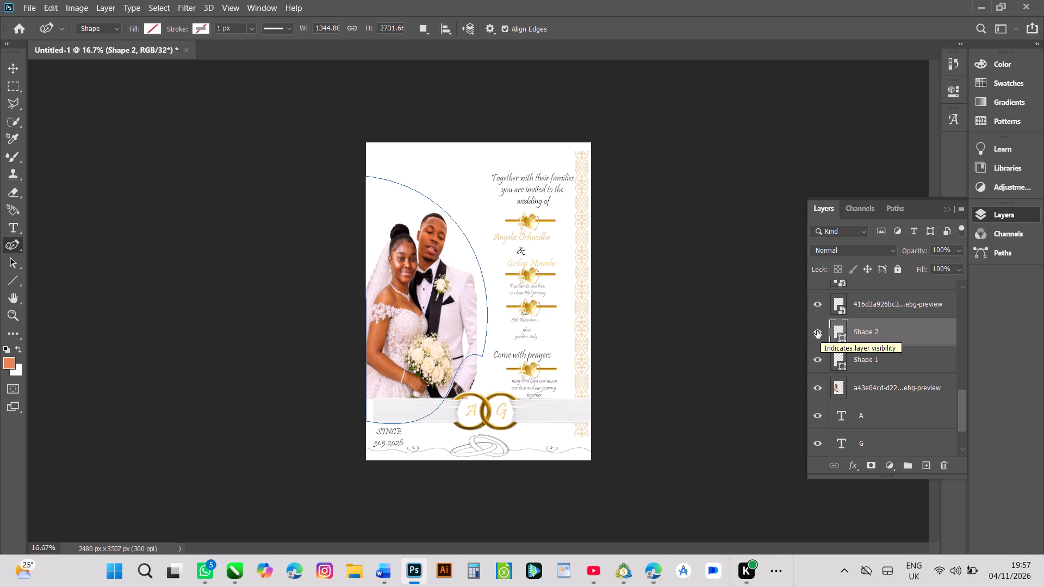
Delete the half-oval shape layer and the leftover single-point shape layer above the couple's photo layer.
{"action": "key", "text": "Delete"}
{"action": "double_click", "coordinate": [868, 339]}
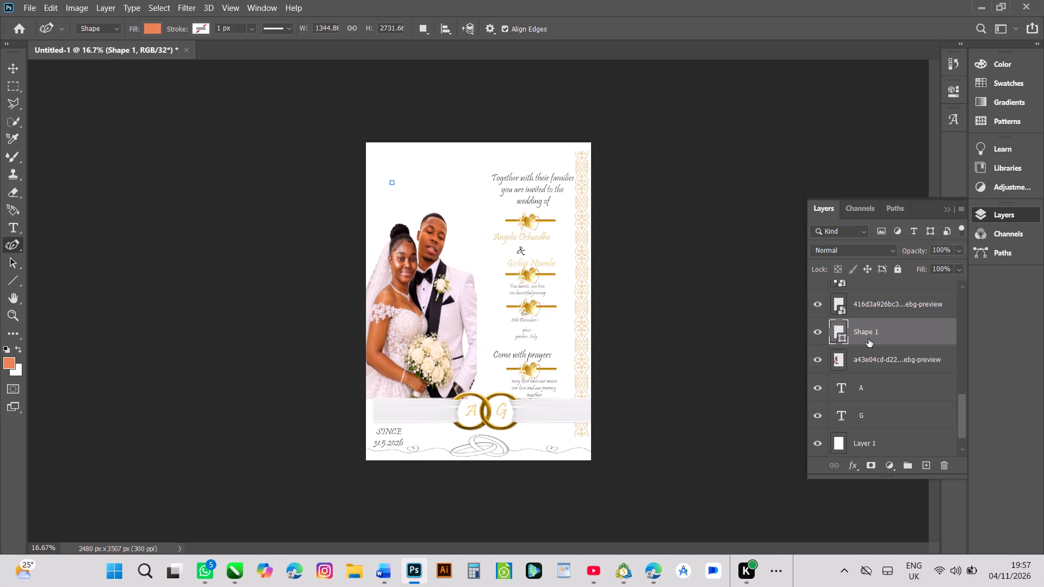
{"action": "left_click", "coordinate": [819, 338]}
{"action": "left_click", "coordinate": [819, 338]}
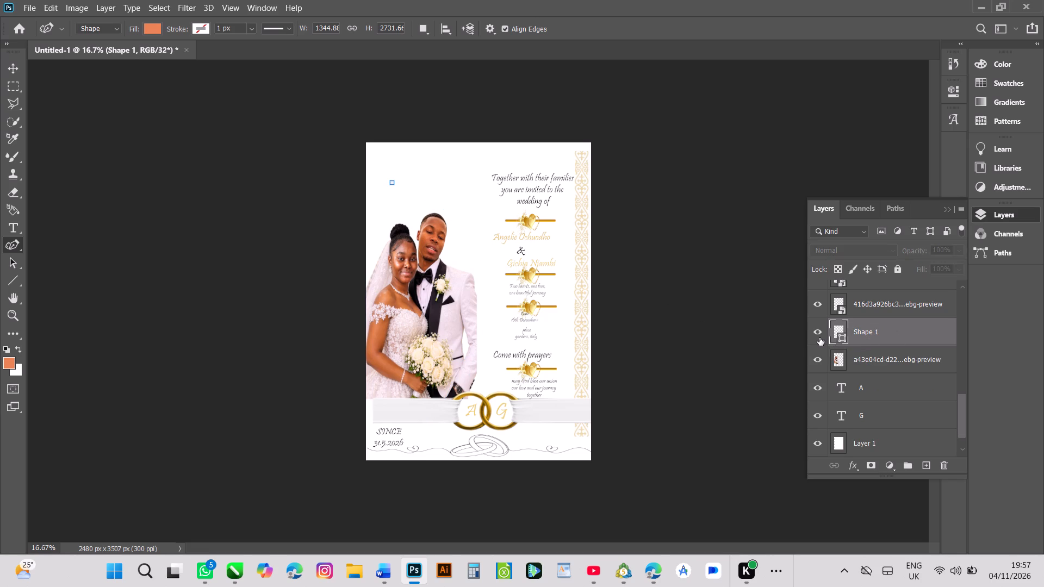
{"action": "key", "text": "Delete"}
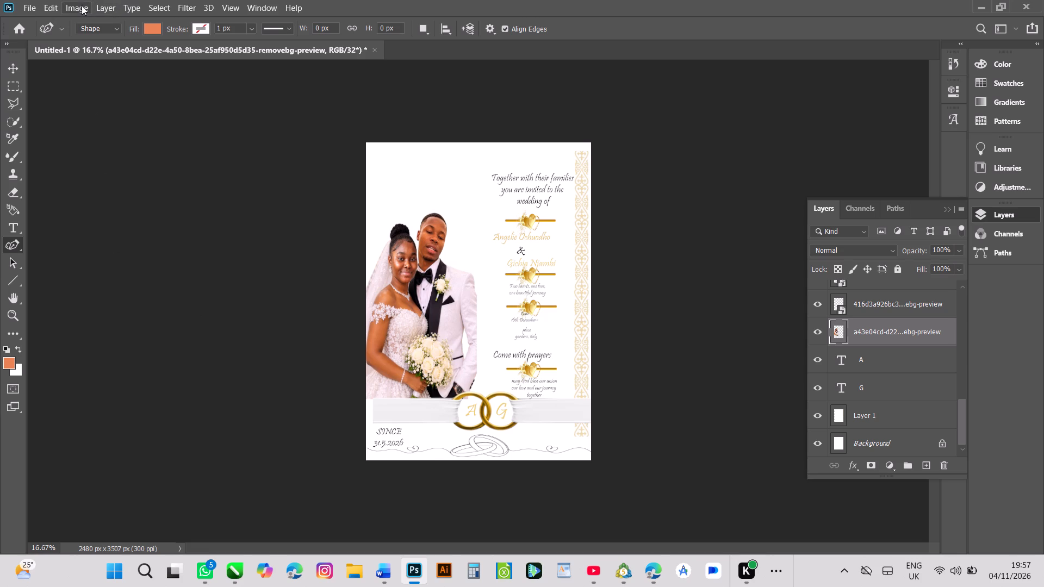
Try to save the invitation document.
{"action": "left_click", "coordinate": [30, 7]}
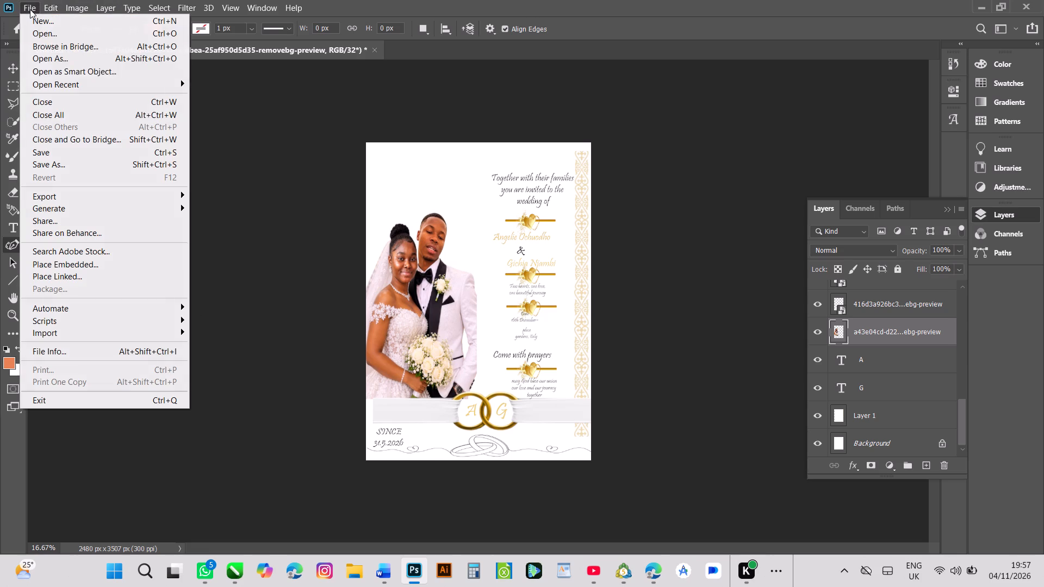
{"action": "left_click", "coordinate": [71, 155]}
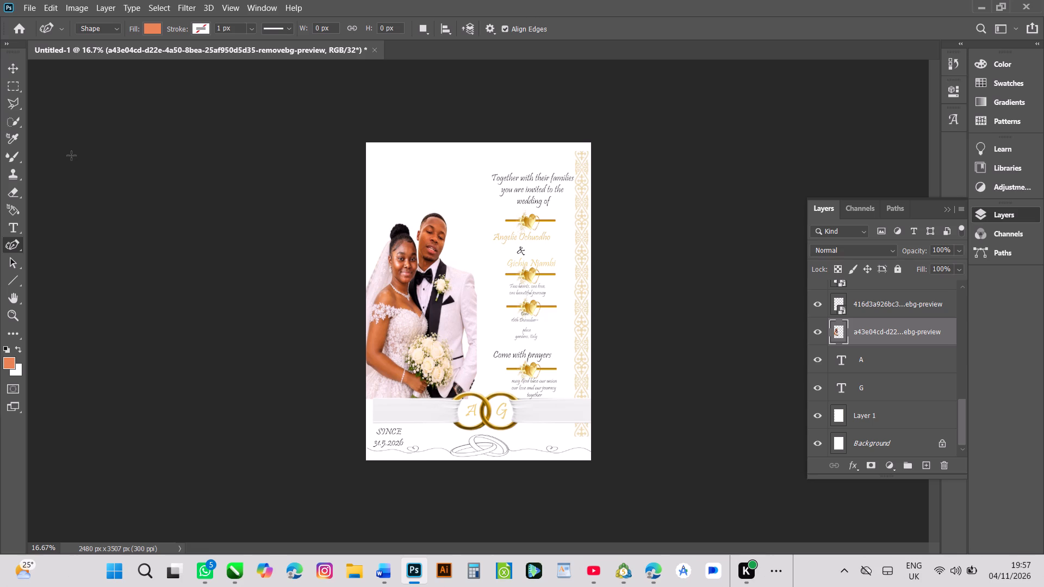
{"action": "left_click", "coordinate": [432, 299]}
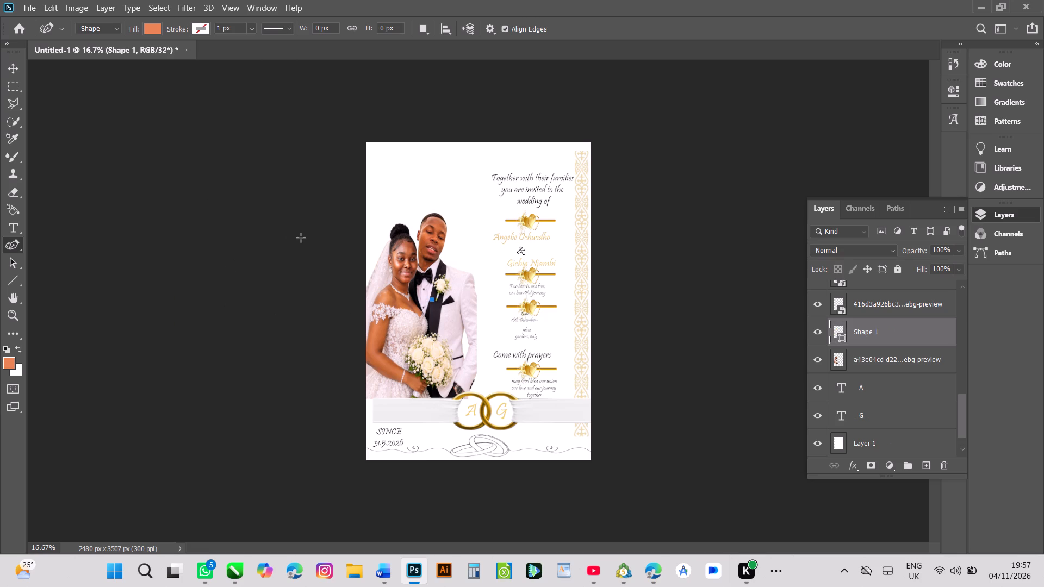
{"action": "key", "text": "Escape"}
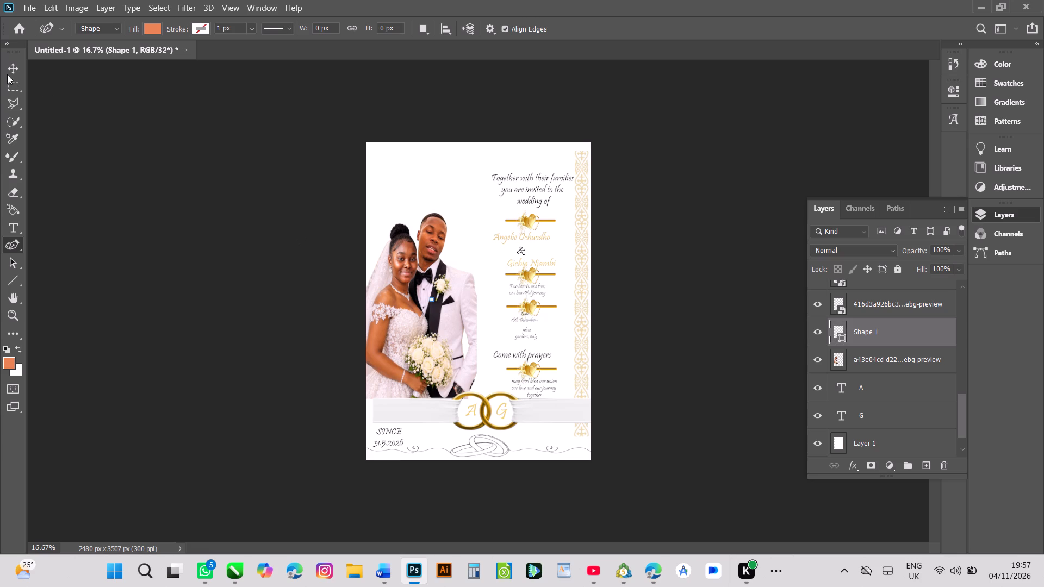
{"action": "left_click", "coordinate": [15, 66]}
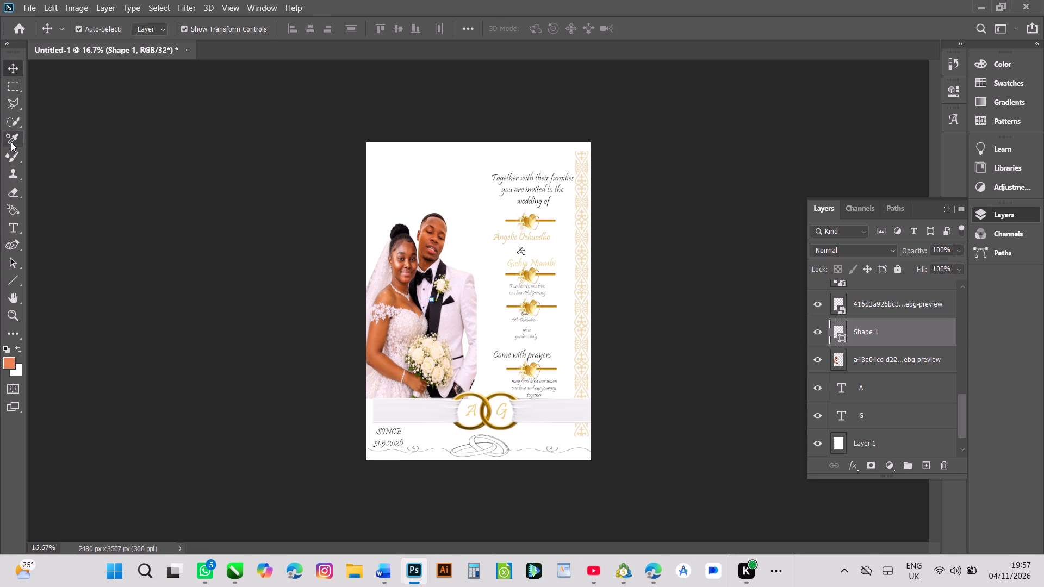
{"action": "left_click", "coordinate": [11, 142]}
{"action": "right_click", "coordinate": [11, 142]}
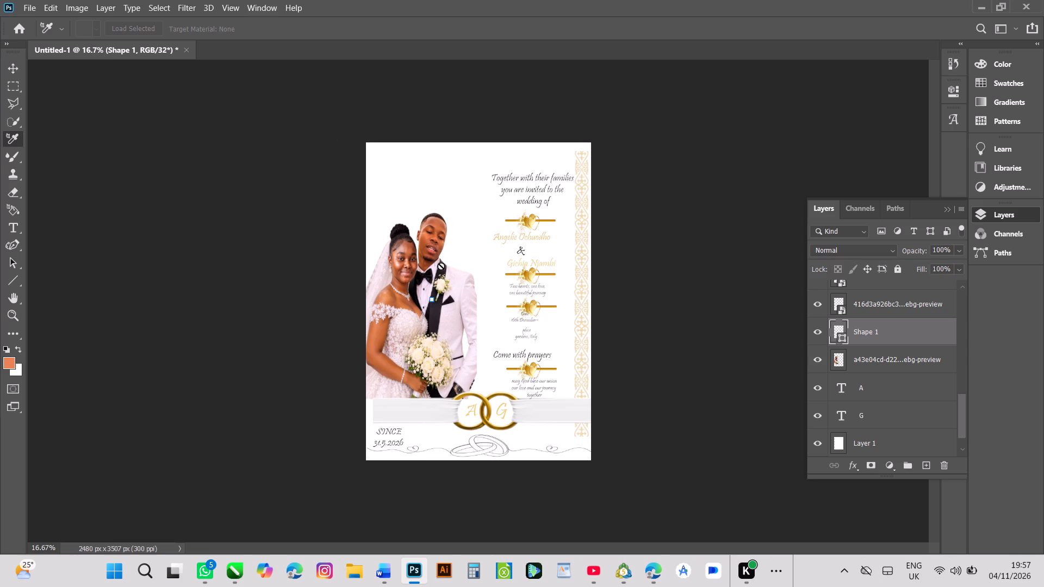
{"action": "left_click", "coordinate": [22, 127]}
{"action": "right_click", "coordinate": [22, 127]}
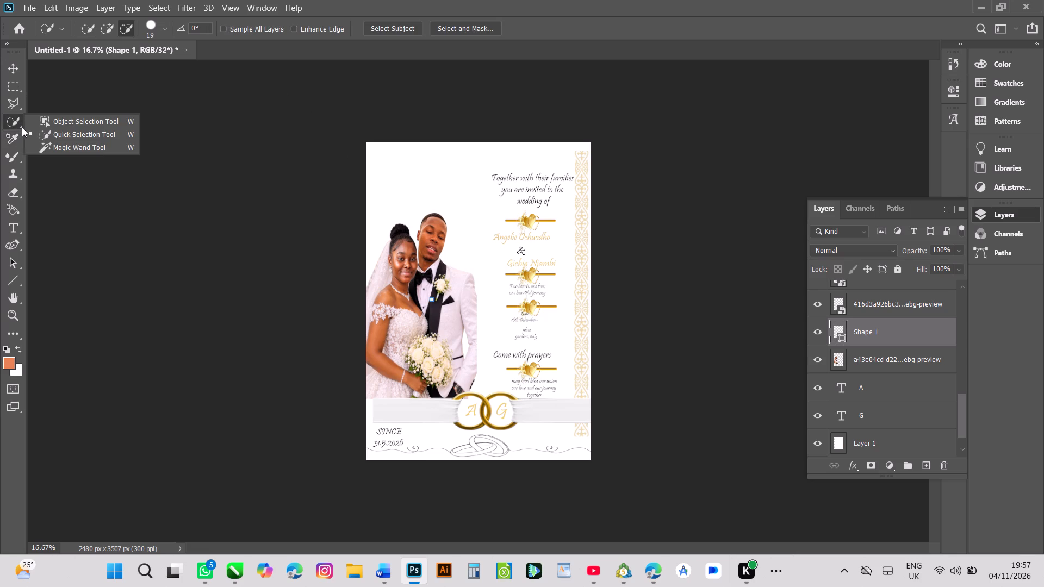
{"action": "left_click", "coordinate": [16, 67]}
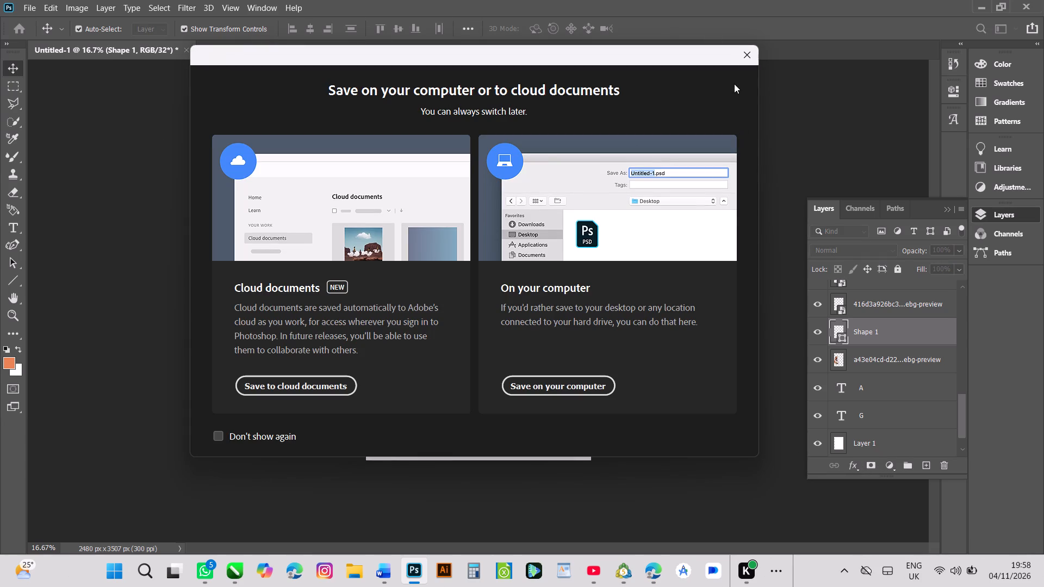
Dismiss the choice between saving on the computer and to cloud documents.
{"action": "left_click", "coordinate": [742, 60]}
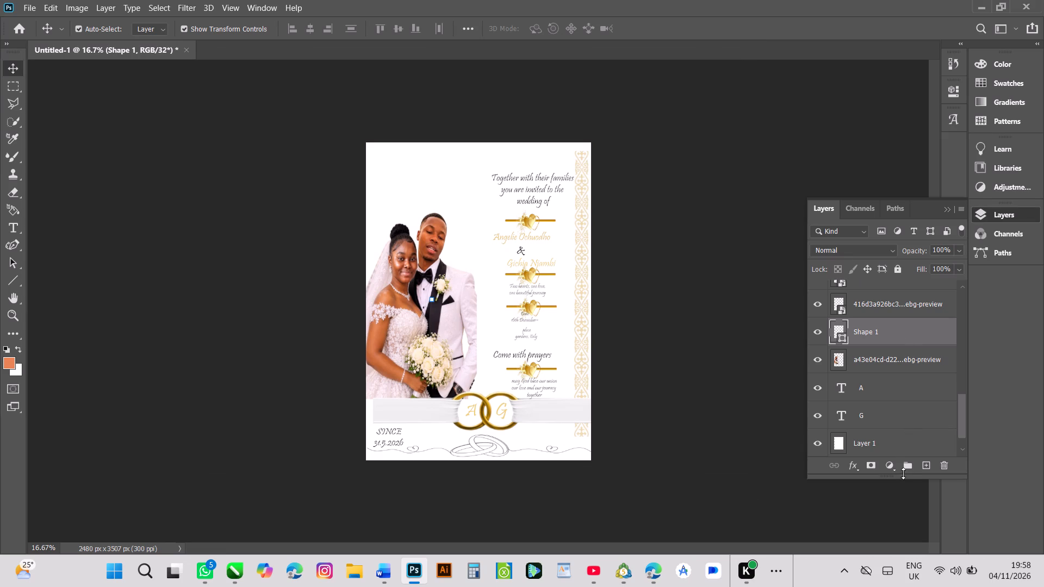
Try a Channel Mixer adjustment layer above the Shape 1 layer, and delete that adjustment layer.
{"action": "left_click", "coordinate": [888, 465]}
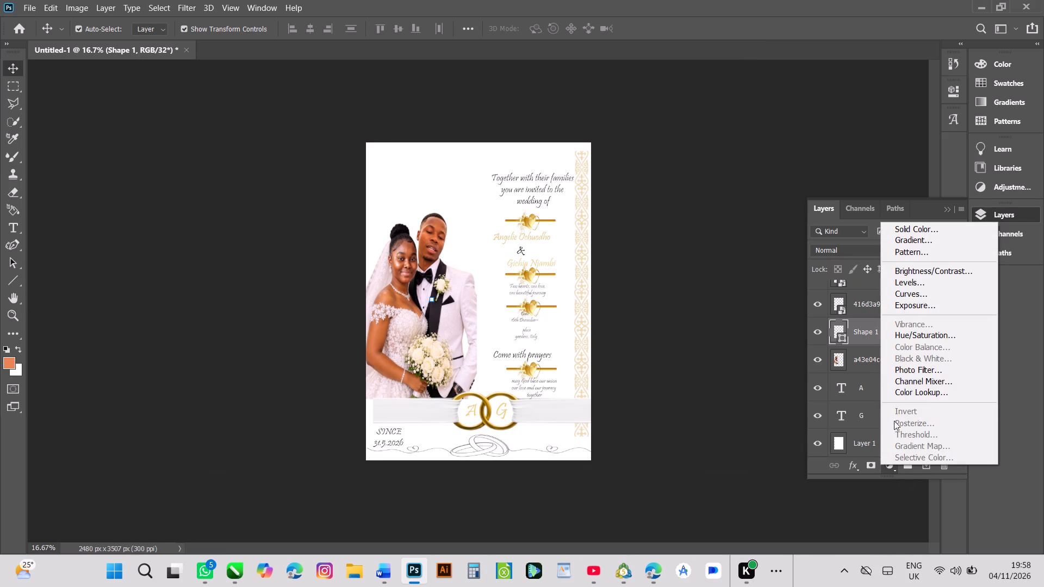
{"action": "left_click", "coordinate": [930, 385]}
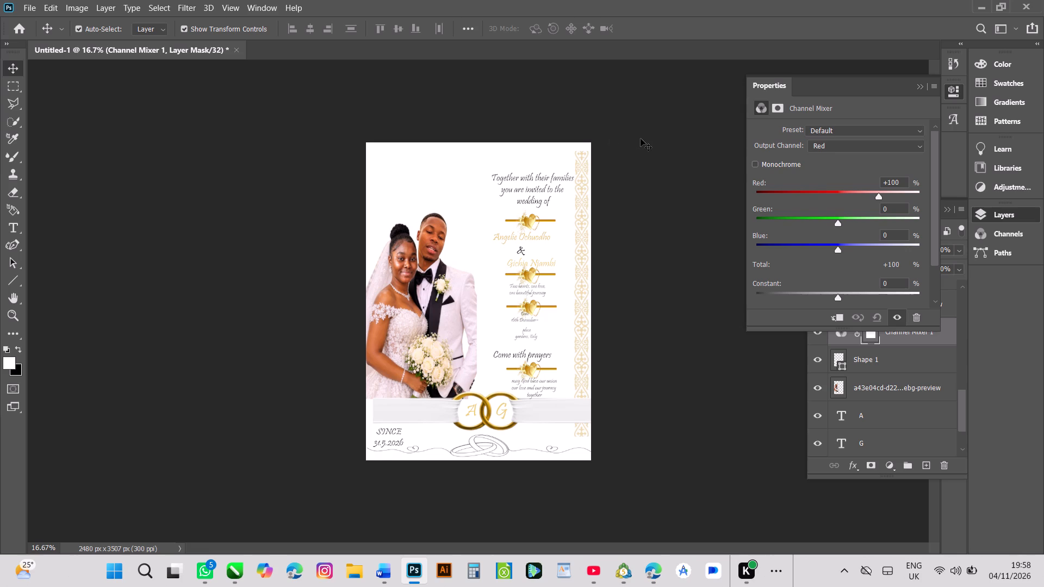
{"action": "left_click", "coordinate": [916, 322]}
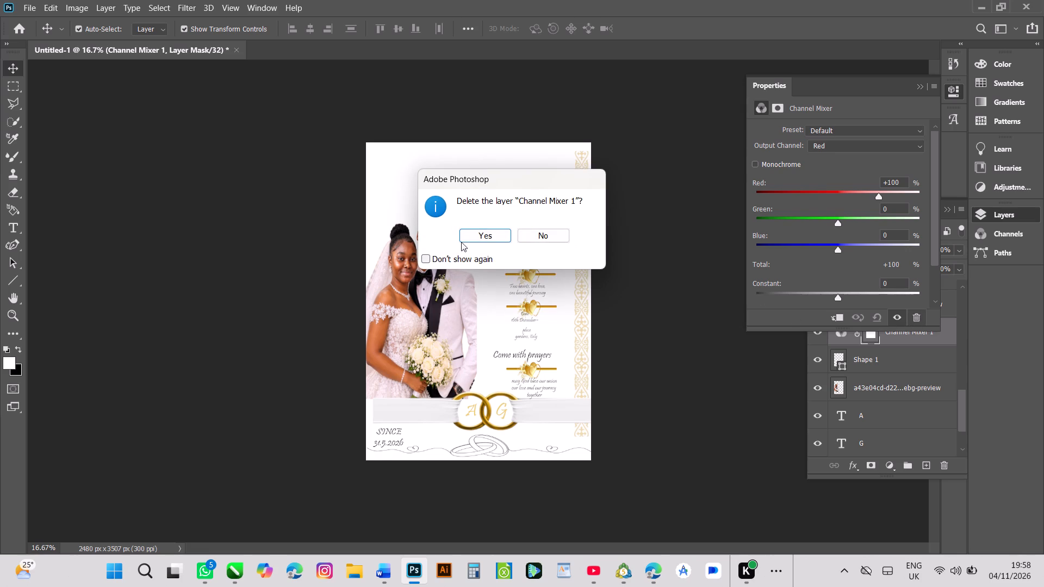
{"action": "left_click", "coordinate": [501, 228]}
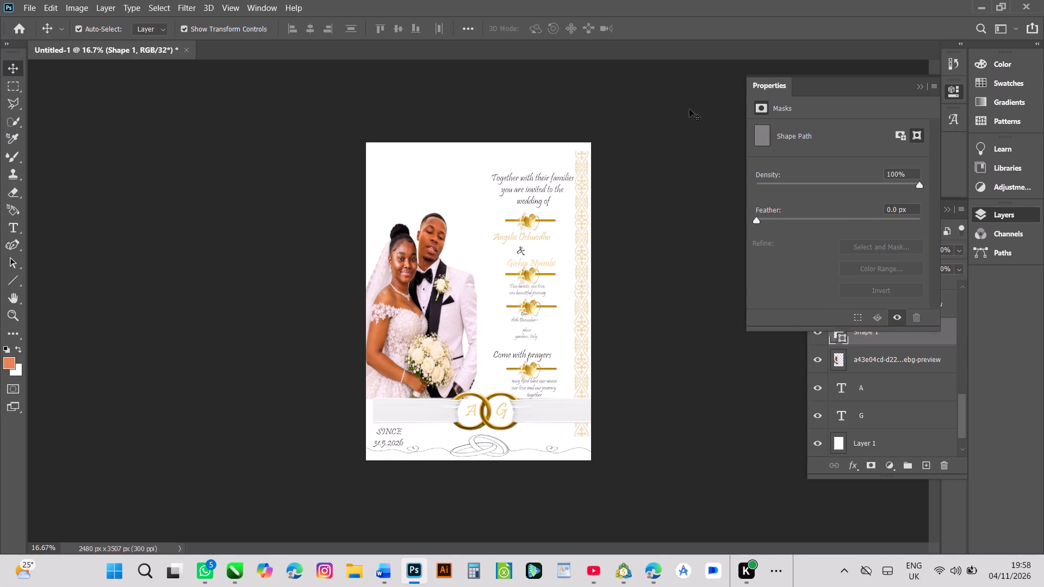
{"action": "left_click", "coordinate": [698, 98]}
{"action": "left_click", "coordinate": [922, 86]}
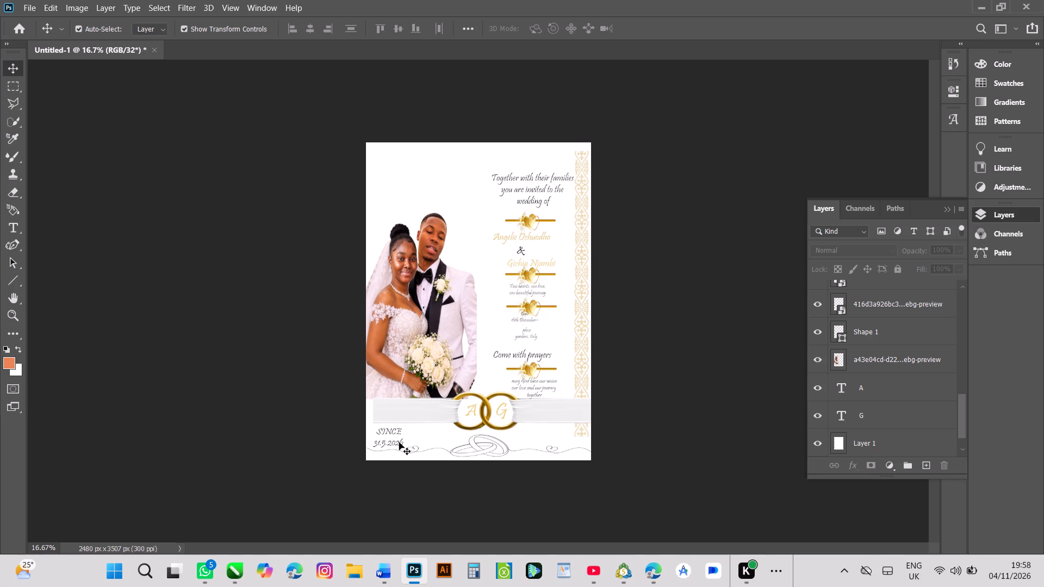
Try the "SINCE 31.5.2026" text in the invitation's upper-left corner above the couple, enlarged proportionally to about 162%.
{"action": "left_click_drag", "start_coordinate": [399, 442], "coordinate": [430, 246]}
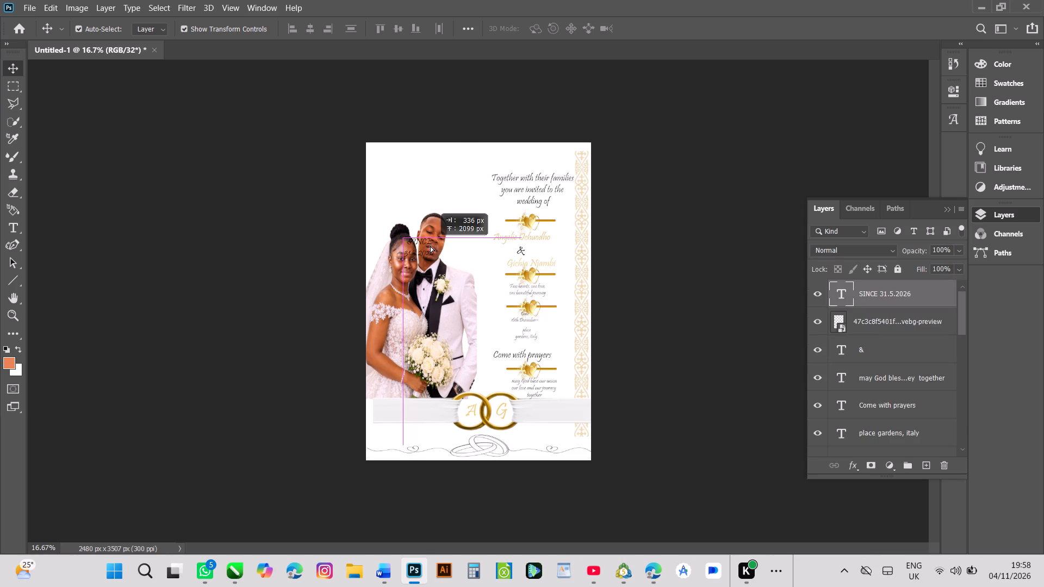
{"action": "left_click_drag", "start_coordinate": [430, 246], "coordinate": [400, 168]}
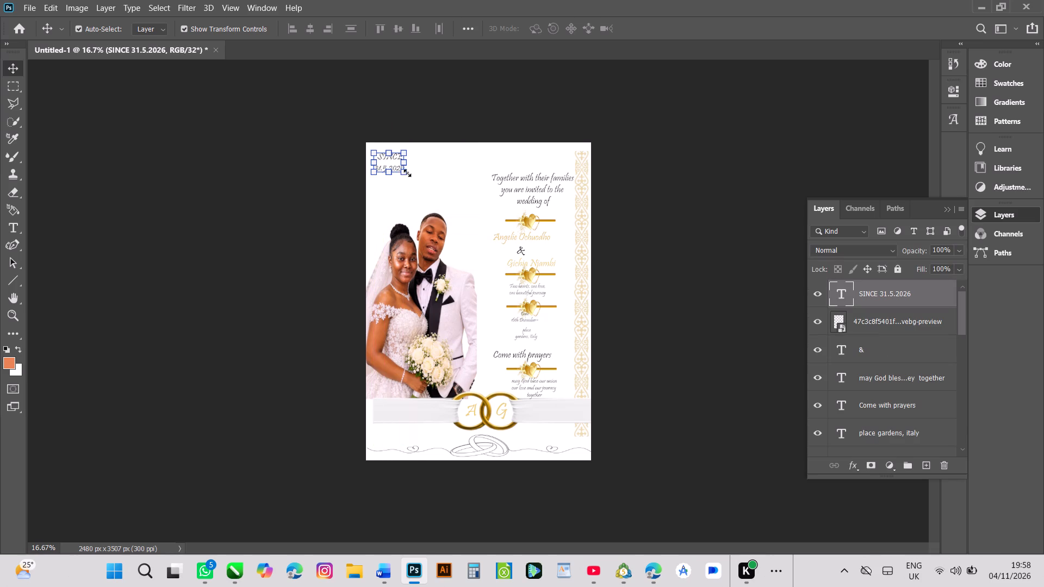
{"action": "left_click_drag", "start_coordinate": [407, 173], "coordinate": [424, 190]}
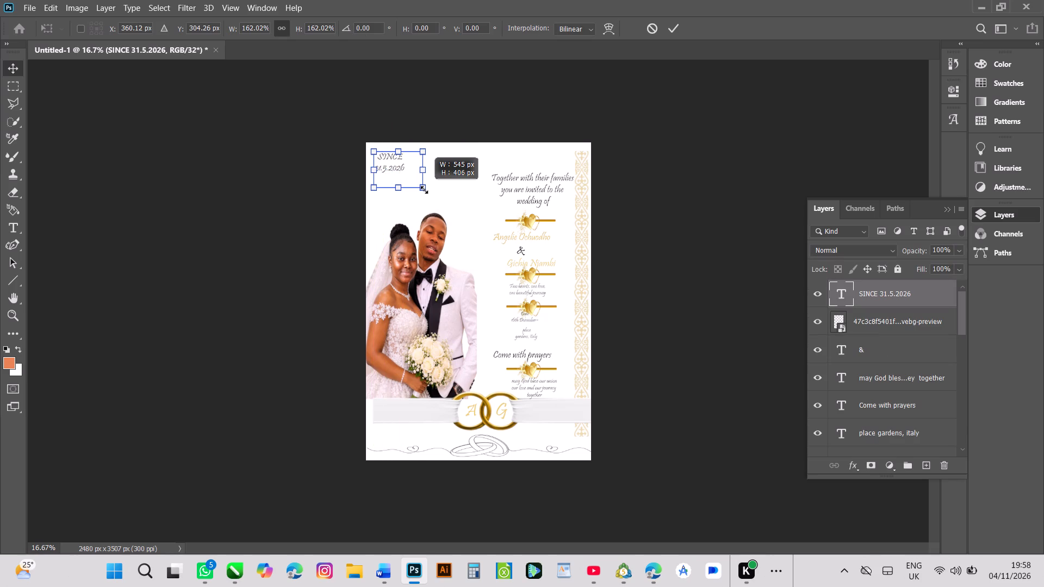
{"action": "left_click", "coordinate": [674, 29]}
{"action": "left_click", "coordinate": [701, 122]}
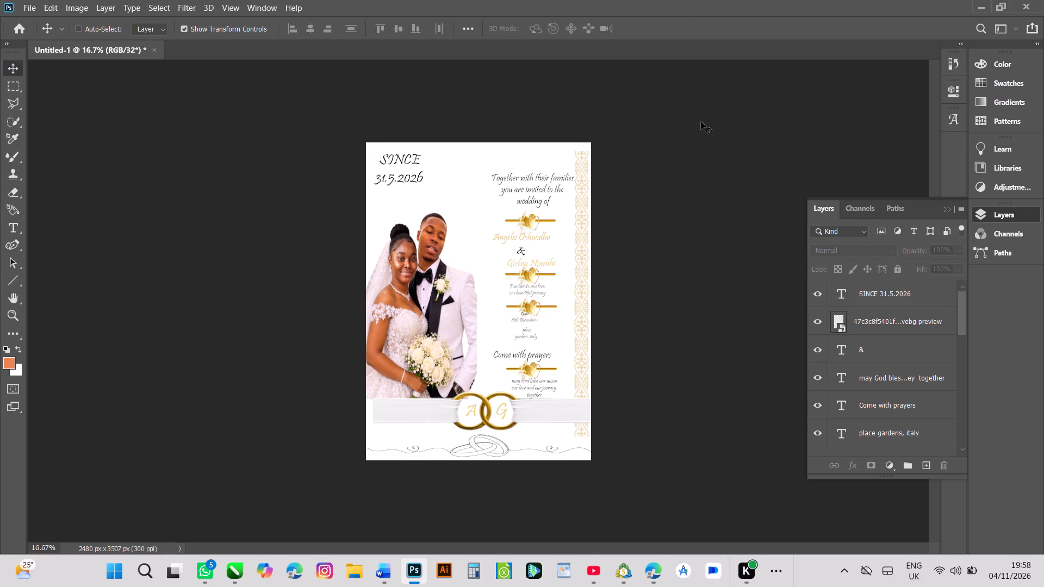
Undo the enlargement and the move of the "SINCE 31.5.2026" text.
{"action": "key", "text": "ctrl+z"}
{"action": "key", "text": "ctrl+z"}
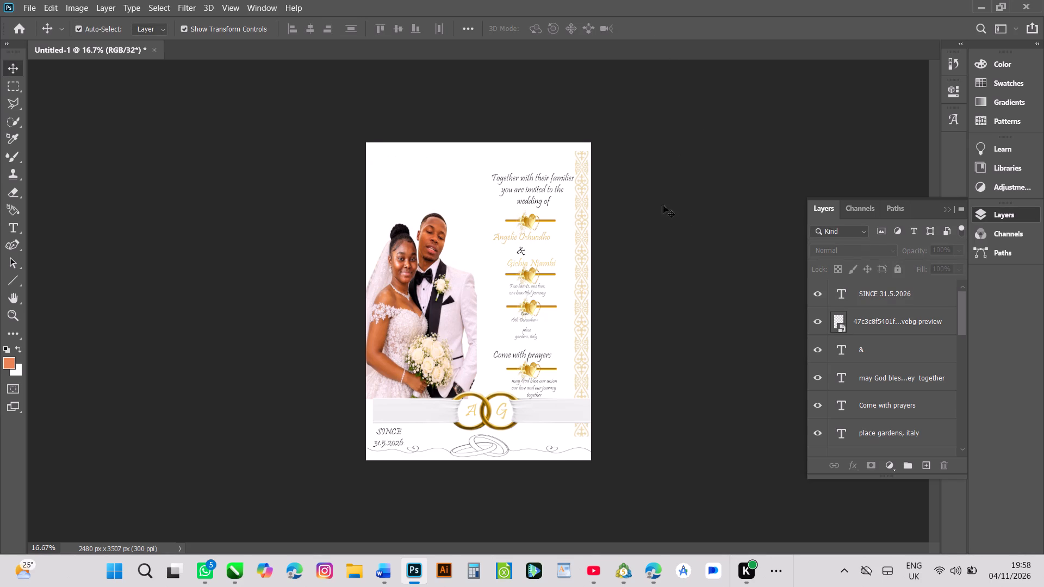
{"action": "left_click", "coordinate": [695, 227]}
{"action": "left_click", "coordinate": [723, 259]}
Export the invitation as a JPG named DD1 into the Downloads folder.
{"action": "left_click", "coordinate": [31, 7]}
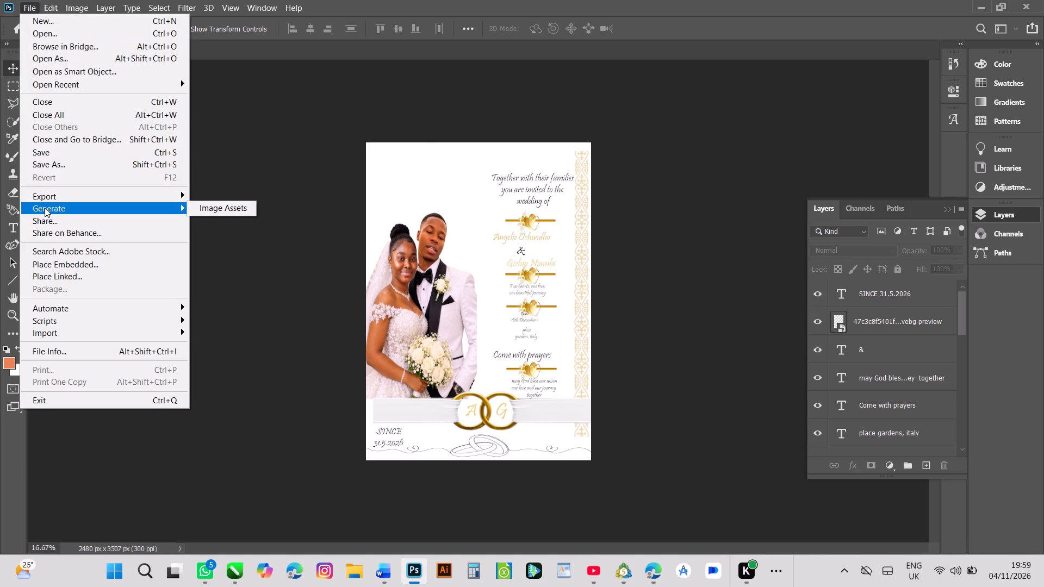
{"action": "left_click", "coordinate": [49, 201]}
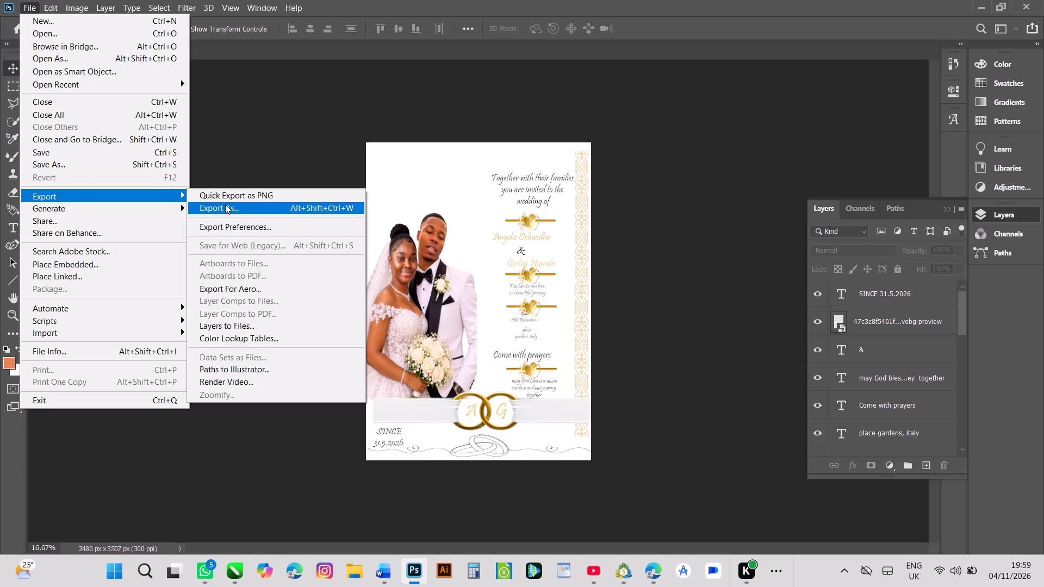
{"action": "left_click", "coordinate": [225, 204]}
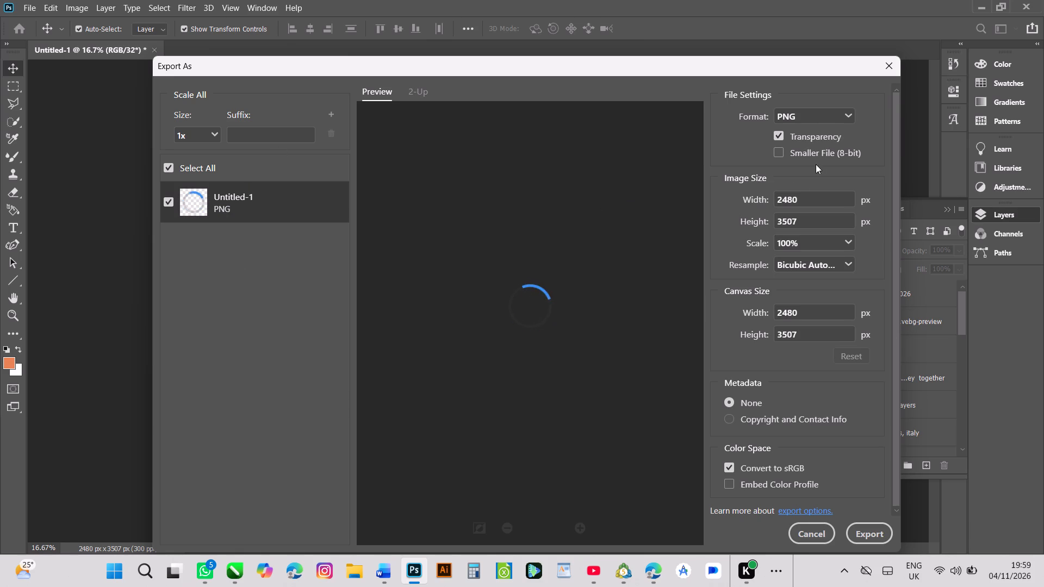
{"action": "left_click", "coordinate": [813, 112]}
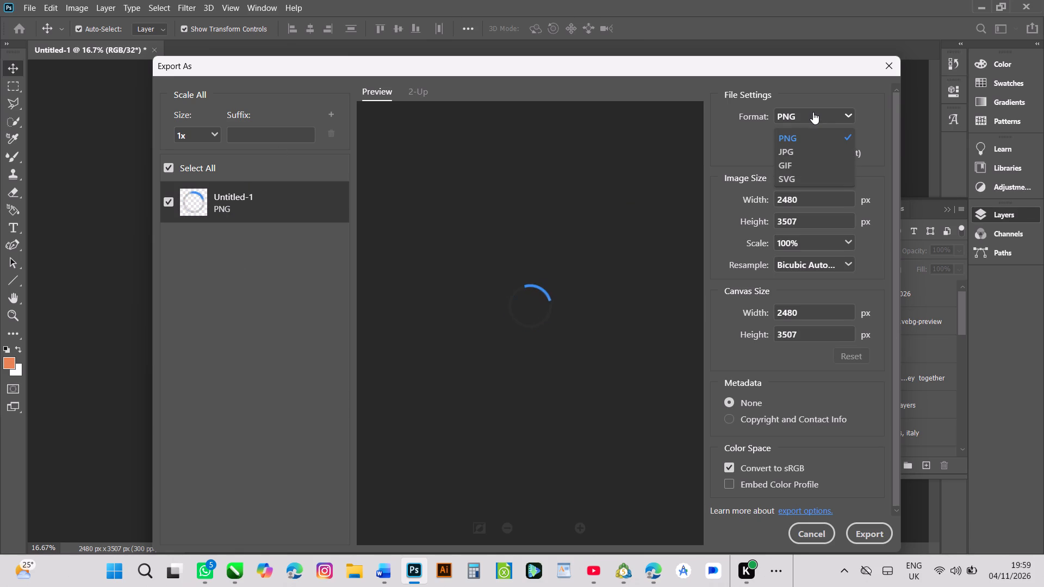
{"action": "left_click", "coordinate": [787, 149]}
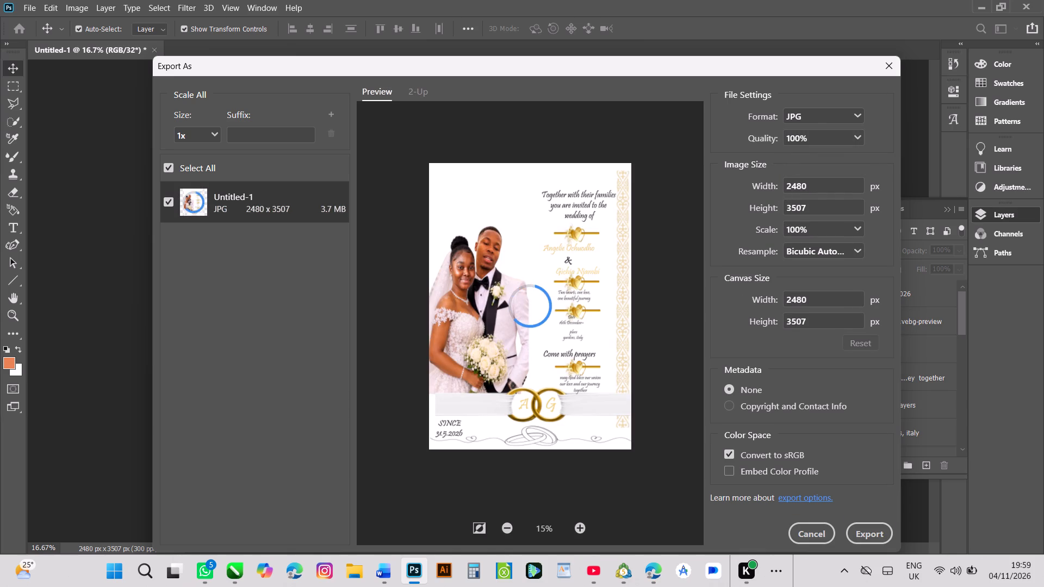
{"action": "left_click", "coordinate": [866, 536]}
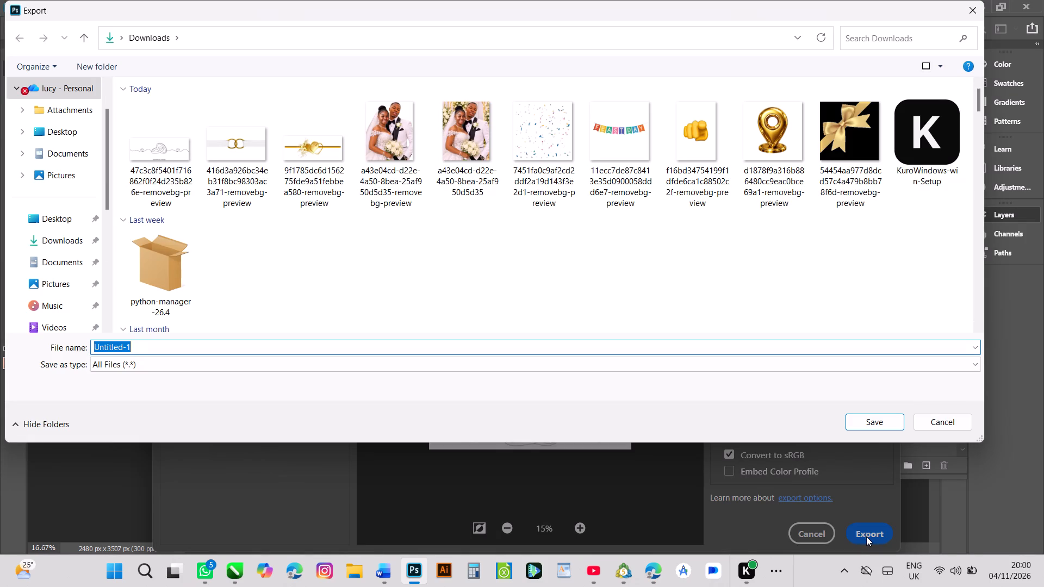
{"action": "type", "text": "DD1"}
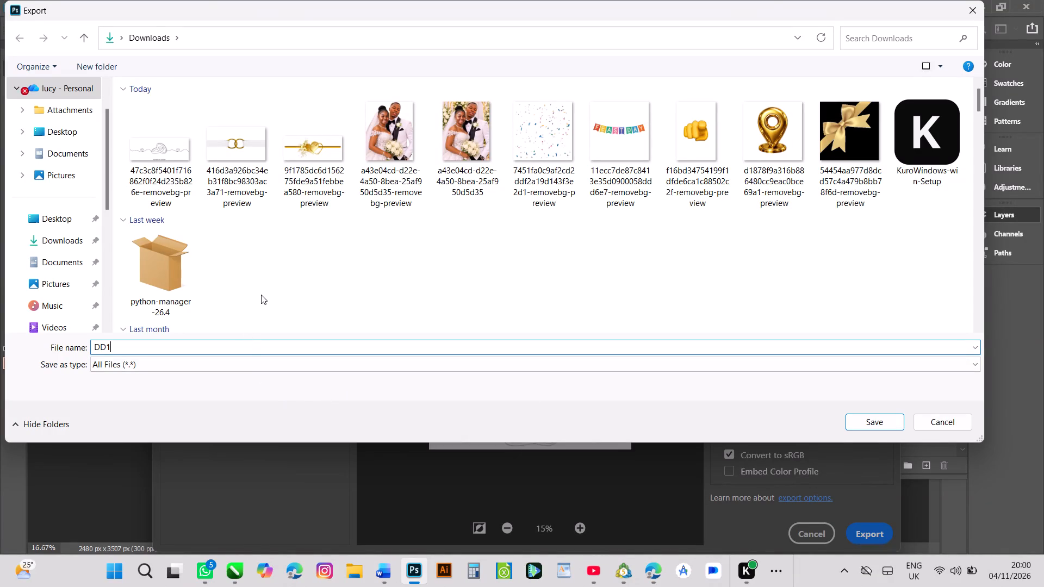
{"action": "key", "text": "Return"}
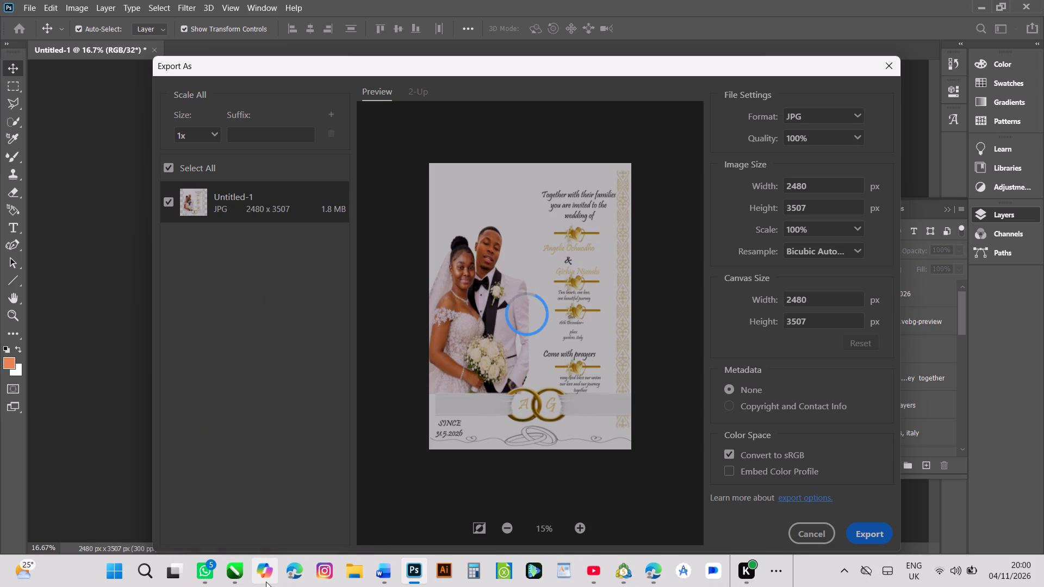
Switch to CorelDRAW and close the Untitled-1 invitation draft without saving its changes.
{"action": "left_click", "coordinate": [235, 573]}
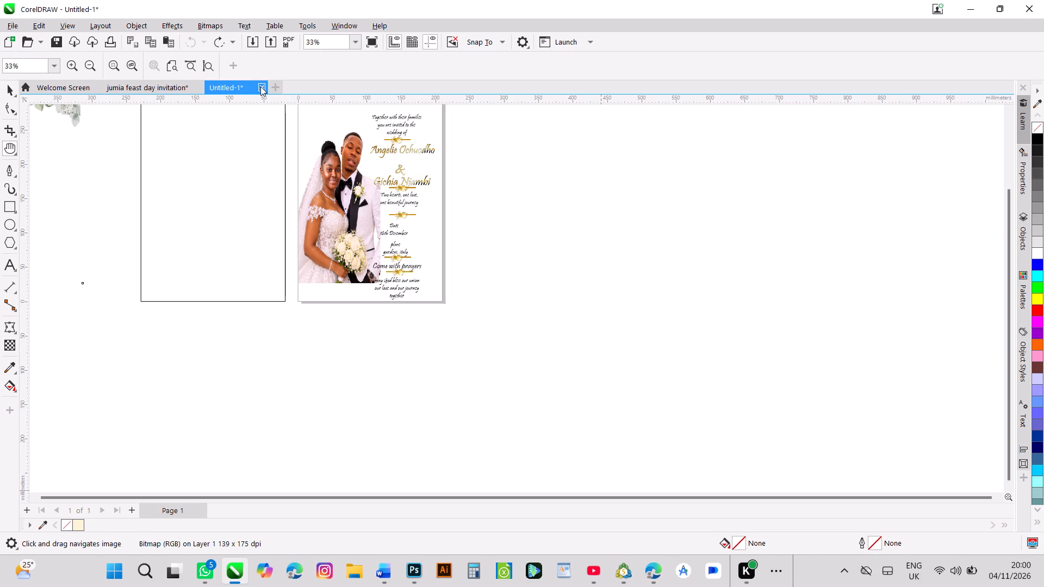
{"action": "left_click", "coordinate": [260, 86]}
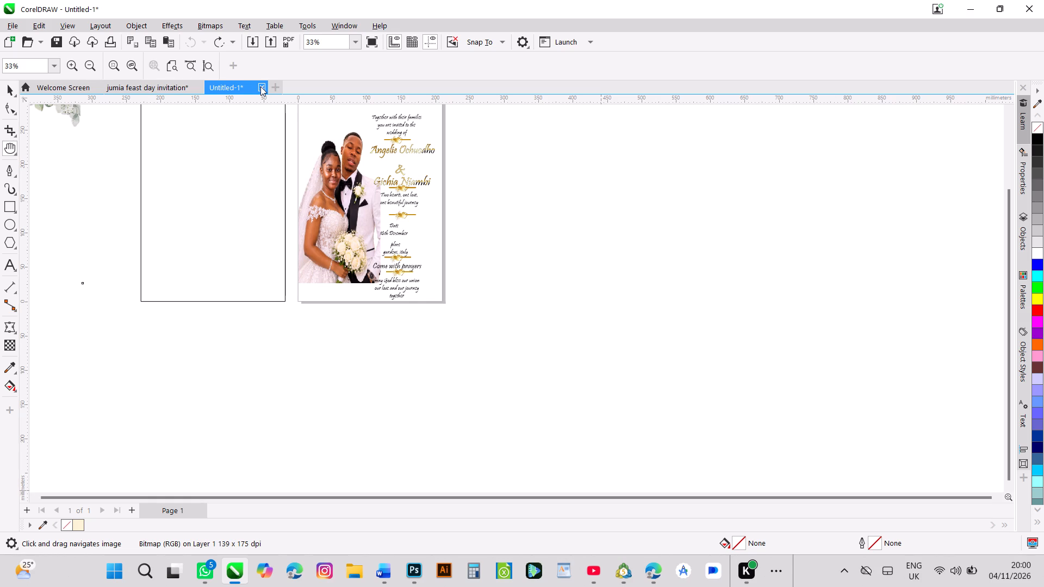
{"action": "left_click", "coordinate": [260, 86]}
{"action": "left_click", "coordinate": [260, 86]}
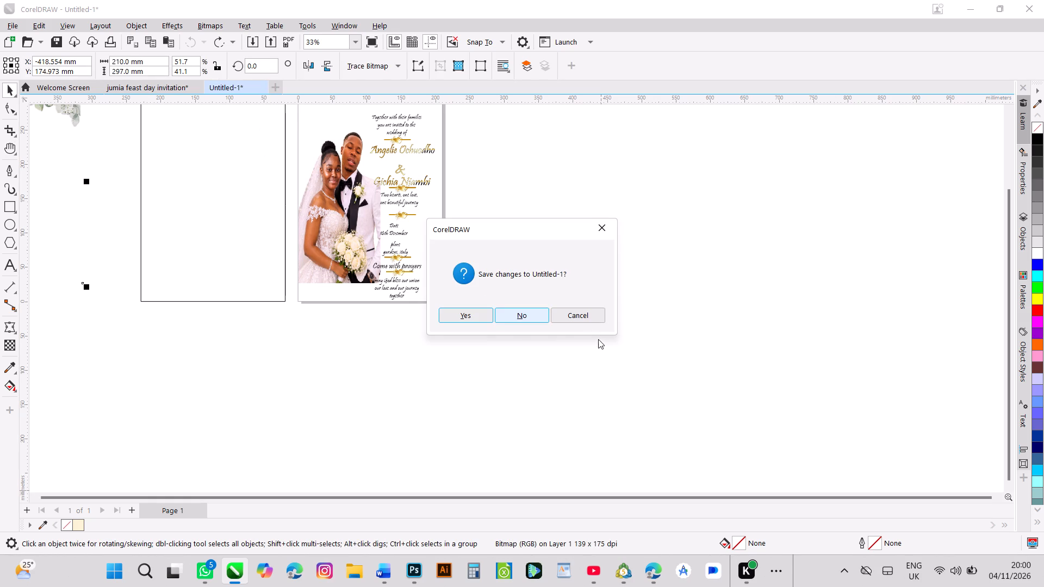
{"action": "left_click", "coordinate": [539, 320]}
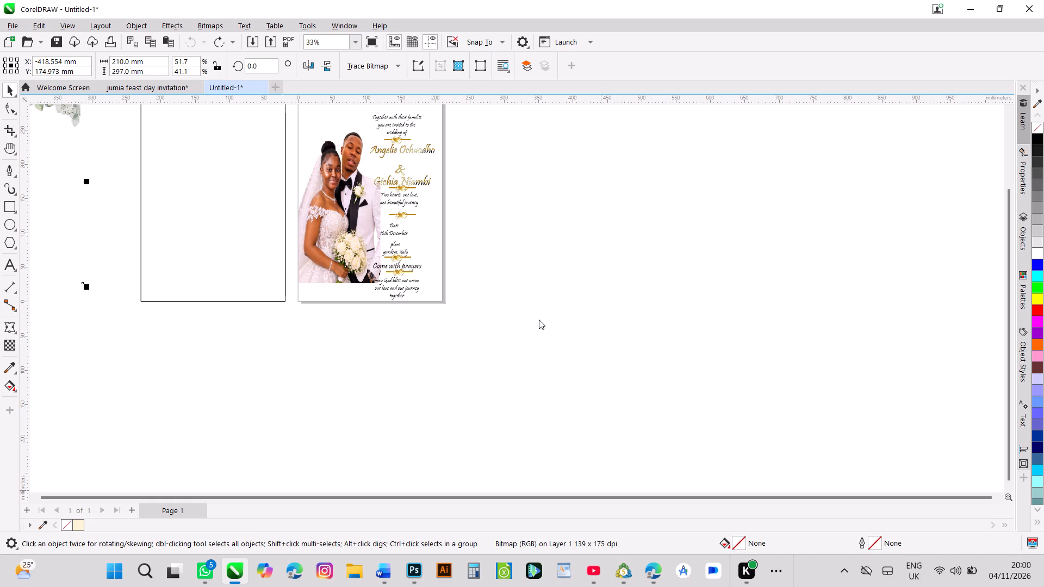
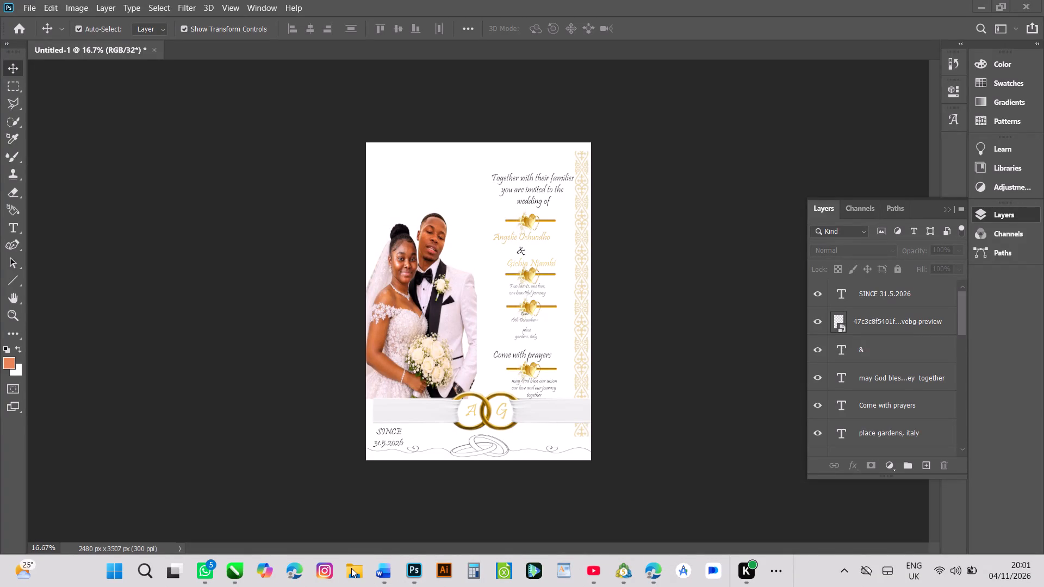
Switch to File Explorer.
{"action": "double_click", "coordinate": [351, 568]}
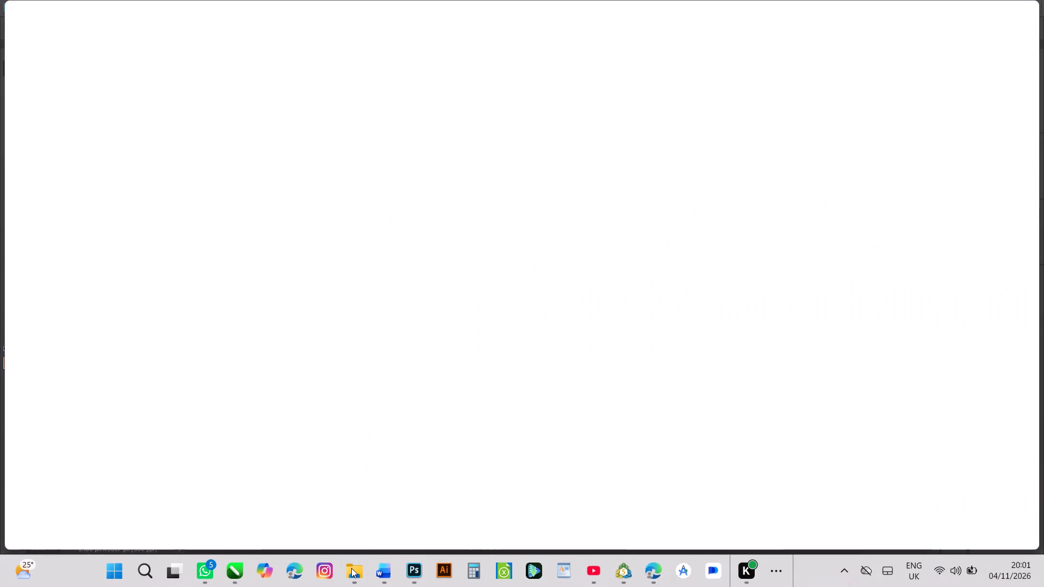
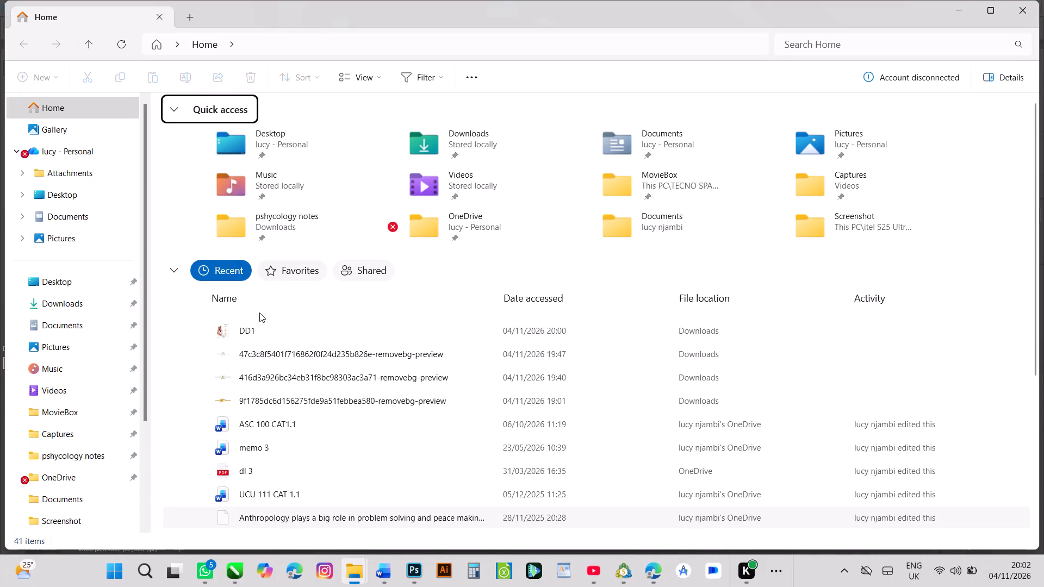
Select the exported DD1 image among the recent files and try to bring up its file options.
{"action": "left_click", "coordinate": [243, 332]}
{"action": "right_click", "coordinate": [243, 332]}
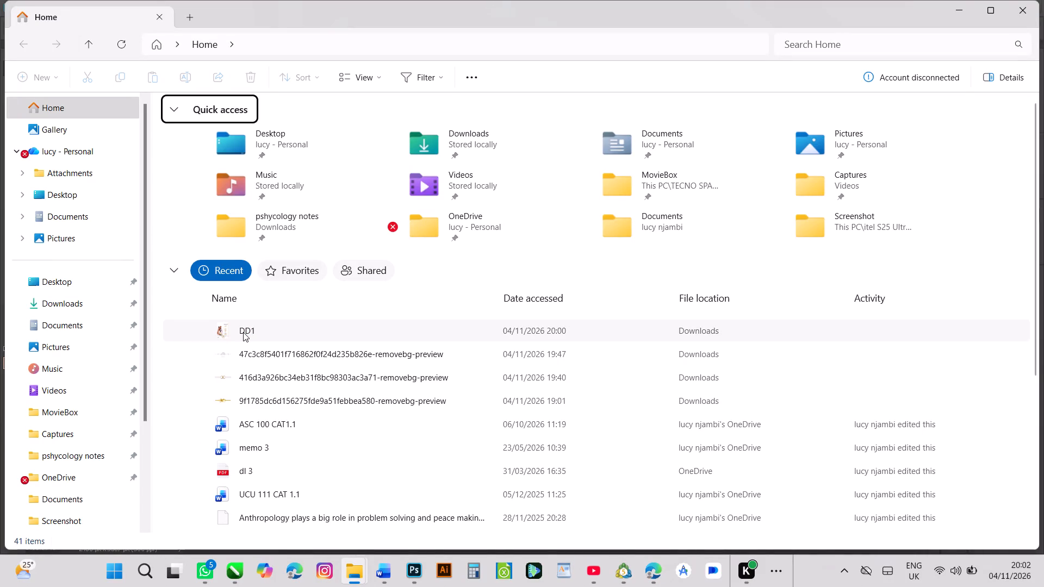
{"action": "right_click", "coordinate": [243, 332]}
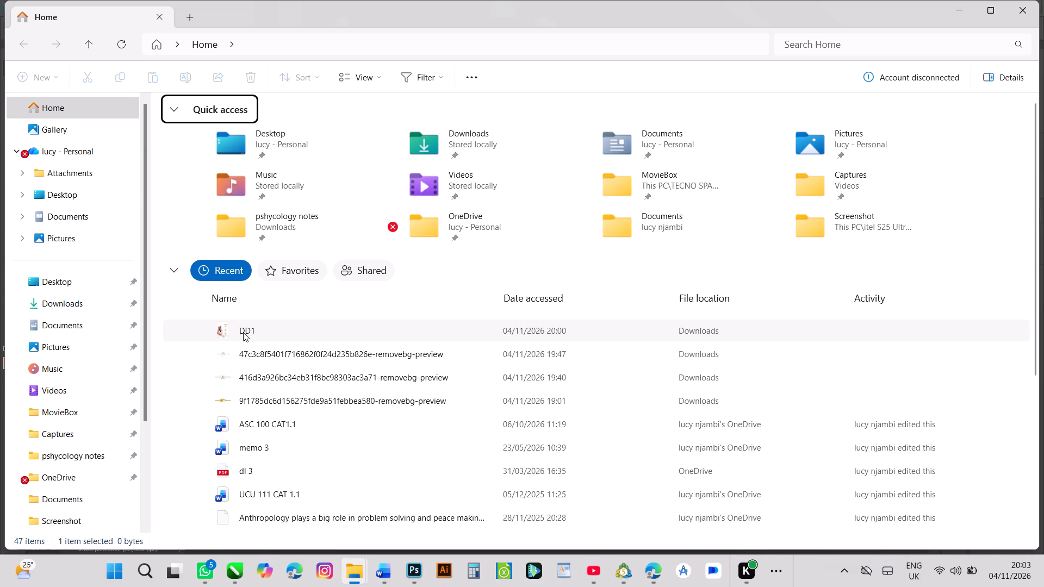
{"action": "right_click", "coordinate": [243, 332]}
{"action": "left_click", "coordinate": [223, 327]}
{"action": "left_click_drag", "start_coordinate": [245, 327], "coordinate": [347, 352]}
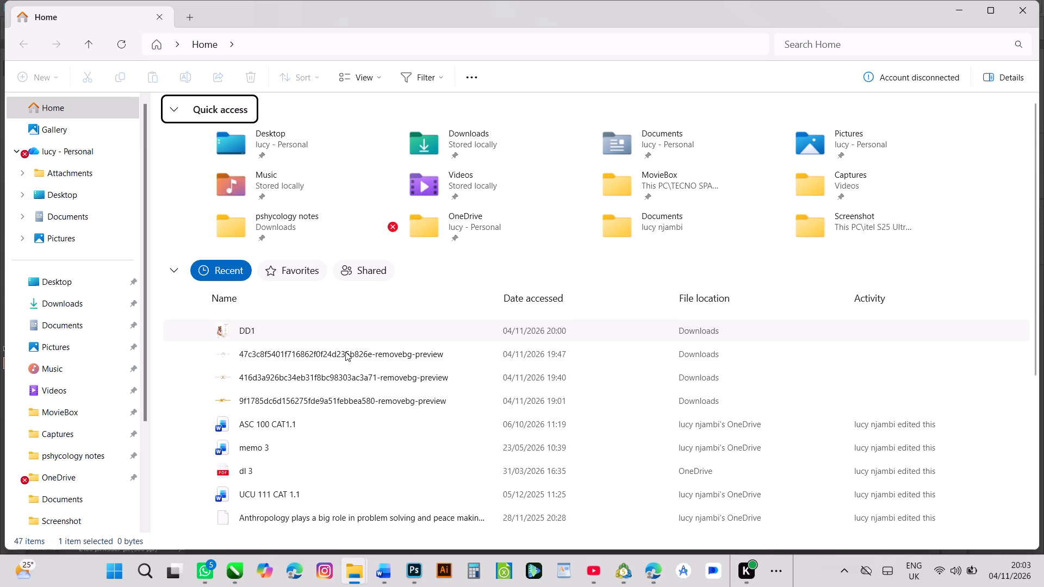
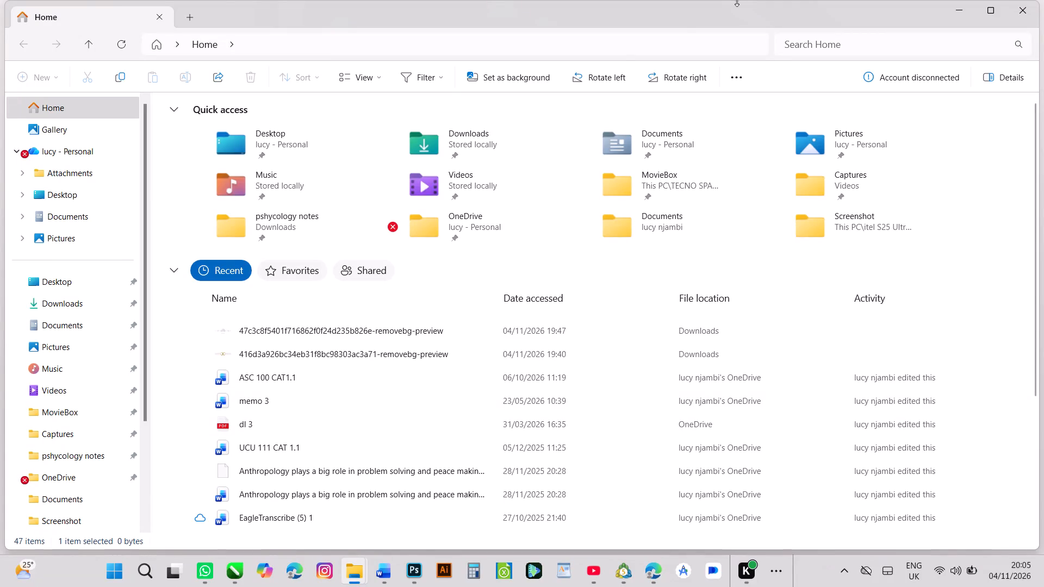
Open the Downloads folder to look for the exported invitation image.
{"action": "left_click", "coordinate": [57, 303]}
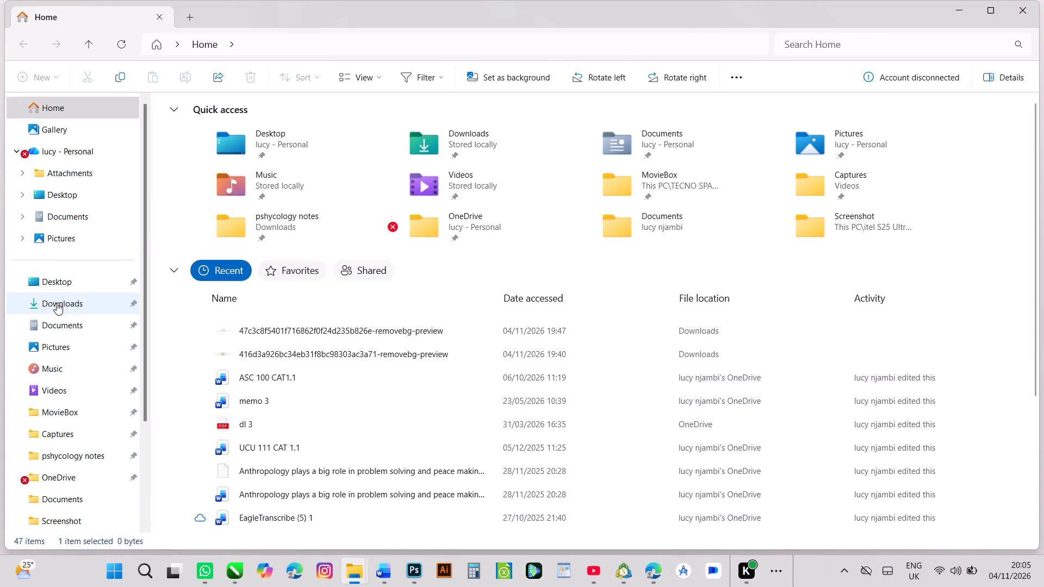
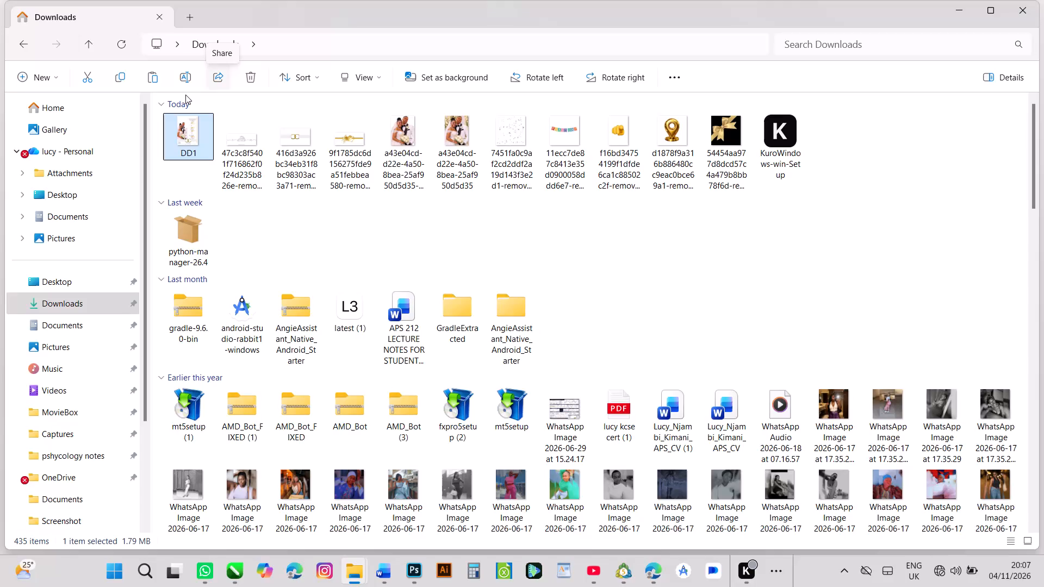
Close the File Explorer window showing the Downloads folder with the exported DD1 image.
{"action": "right_click", "coordinate": [194, 140]}
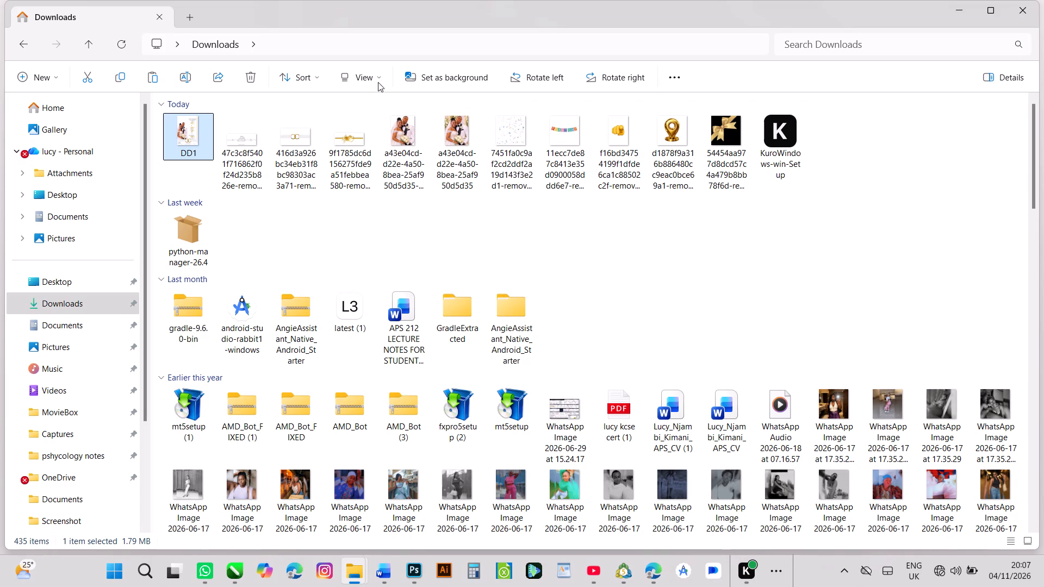
{"action": "double_click", "coordinate": [1013, 10]}
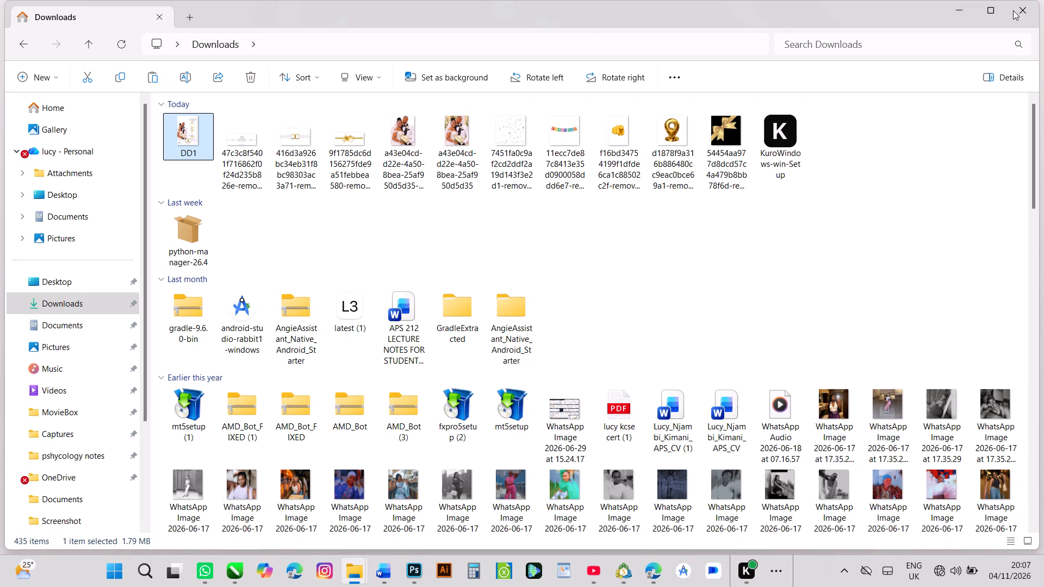
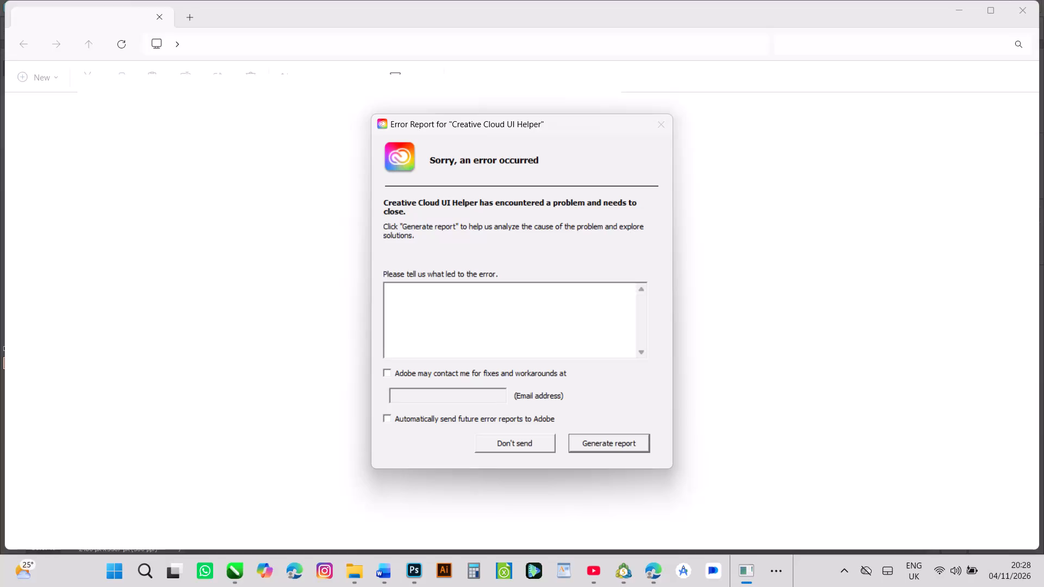
Dismiss the Creative Cloud UI Helper error report without sending it to Adobe.
{"action": "left_click", "coordinate": [536, 453]}
{"action": "left_click", "coordinate": [541, 429]}
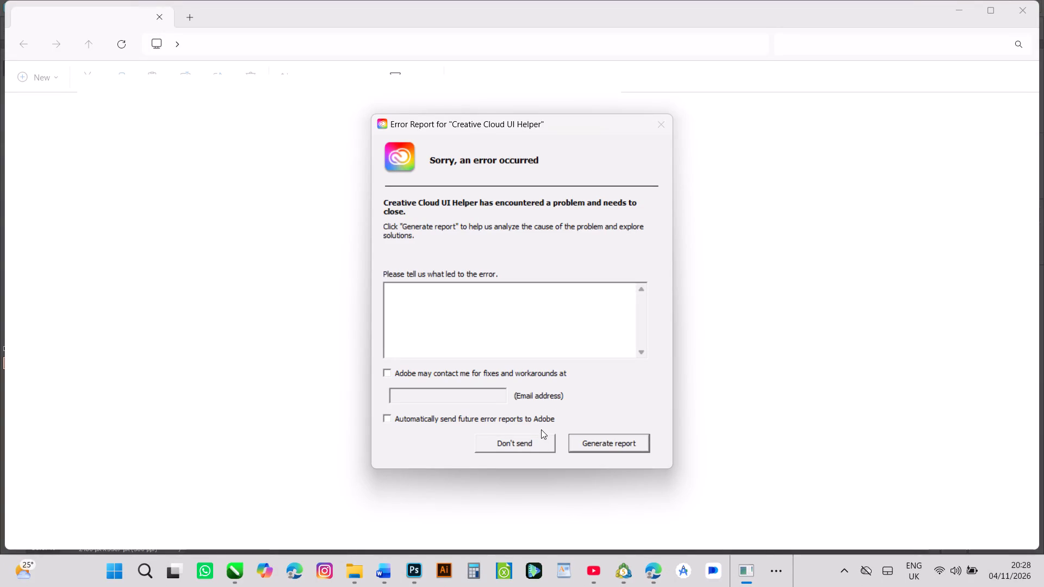
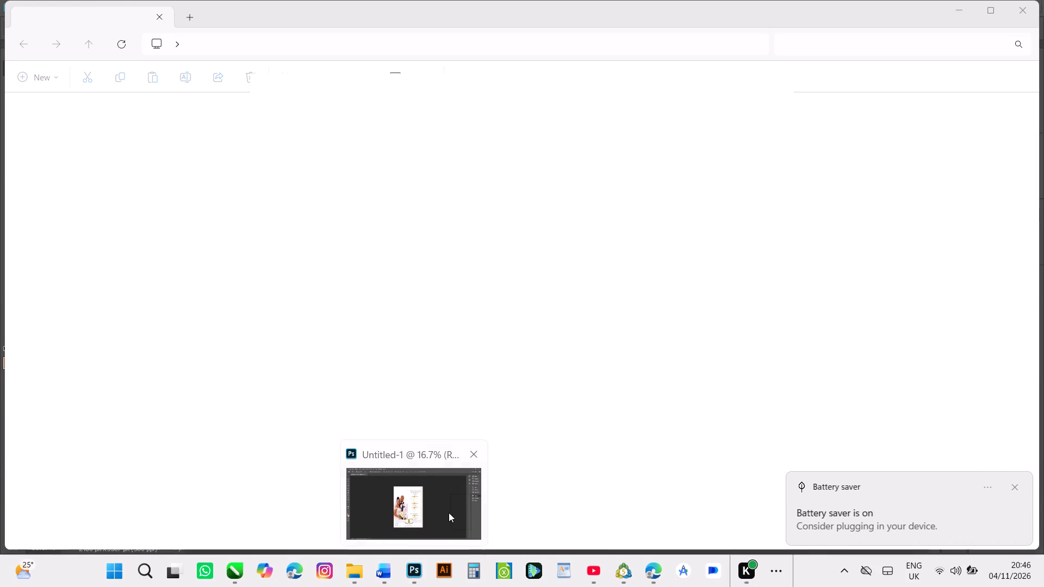
Try to close the Photoshop window holding the Untitled-1 wedding invitation.
{"action": "left_click", "coordinate": [476, 454]}
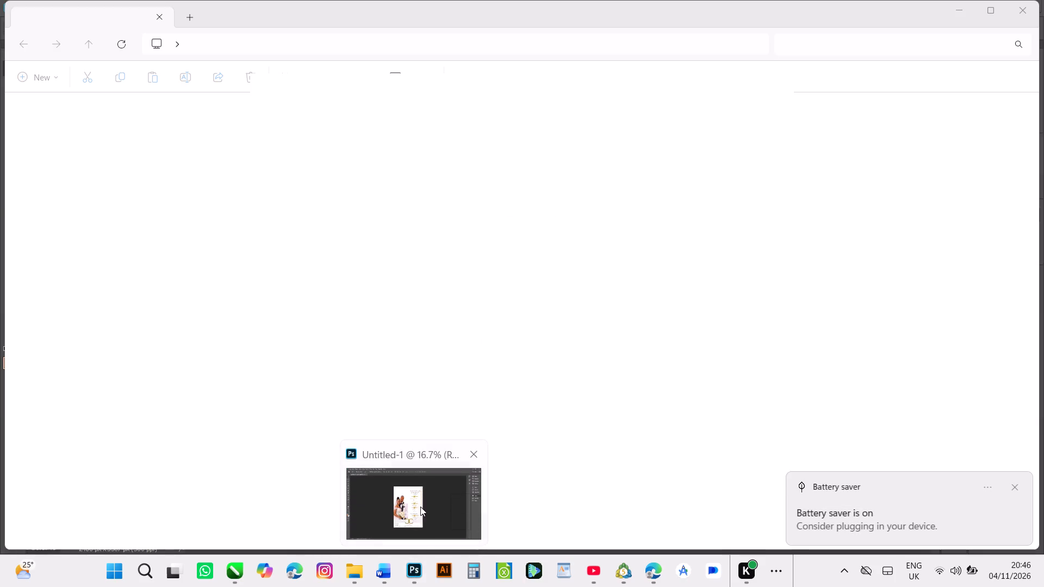
{"action": "left_click", "coordinate": [420, 507]}
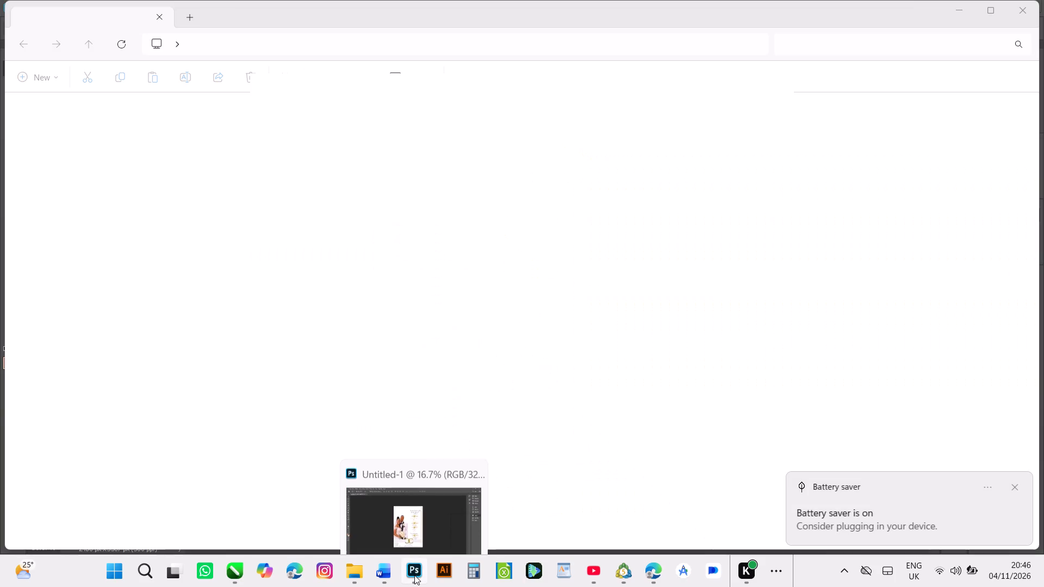
{"action": "left_click", "coordinate": [475, 456]}
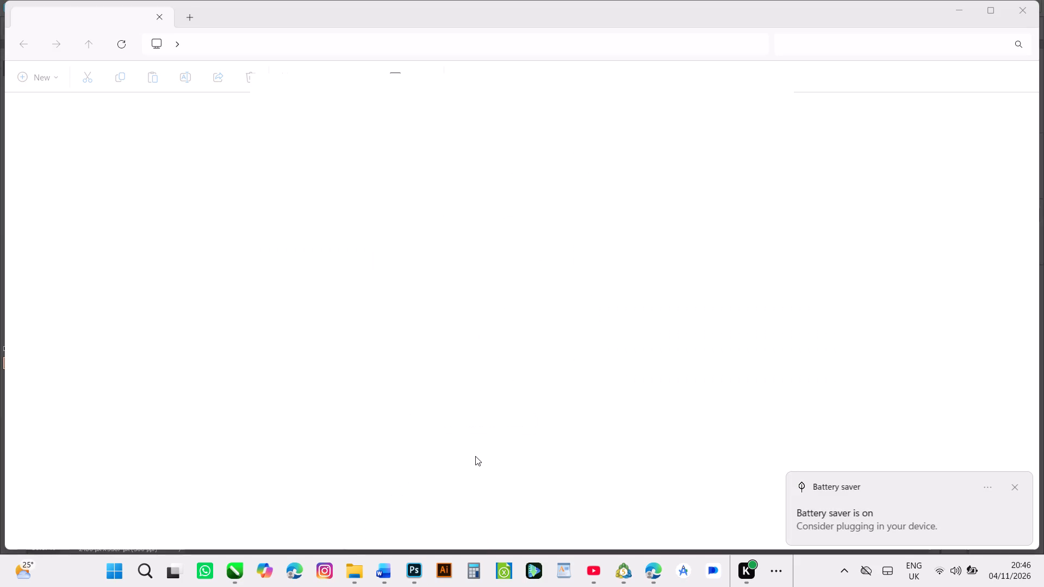
Switch to the Word window with Document2, the public auction catalogue.
{"action": "left_click", "coordinate": [384, 570]}
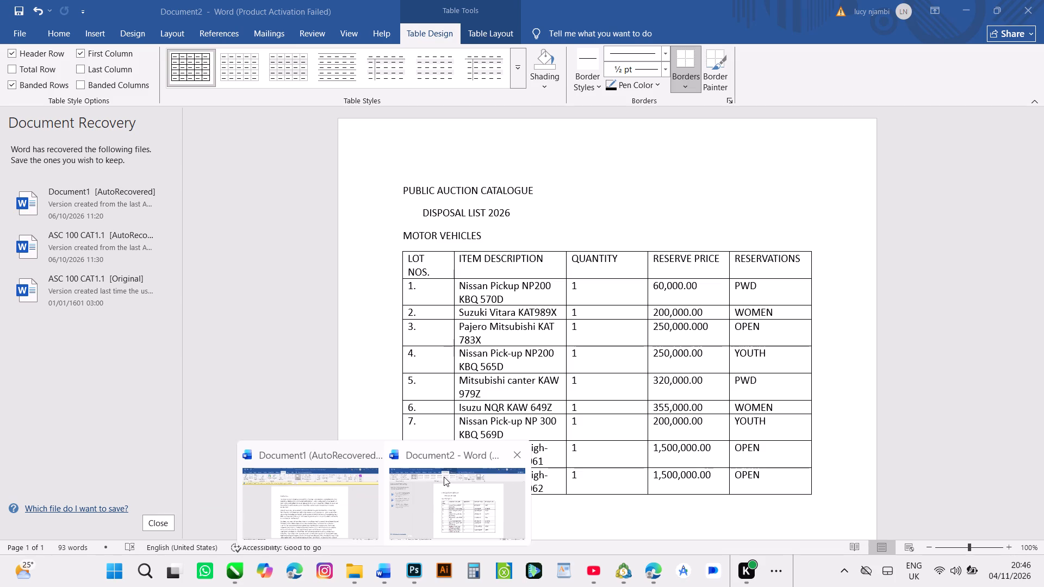
{"action": "left_click", "coordinate": [443, 491]}
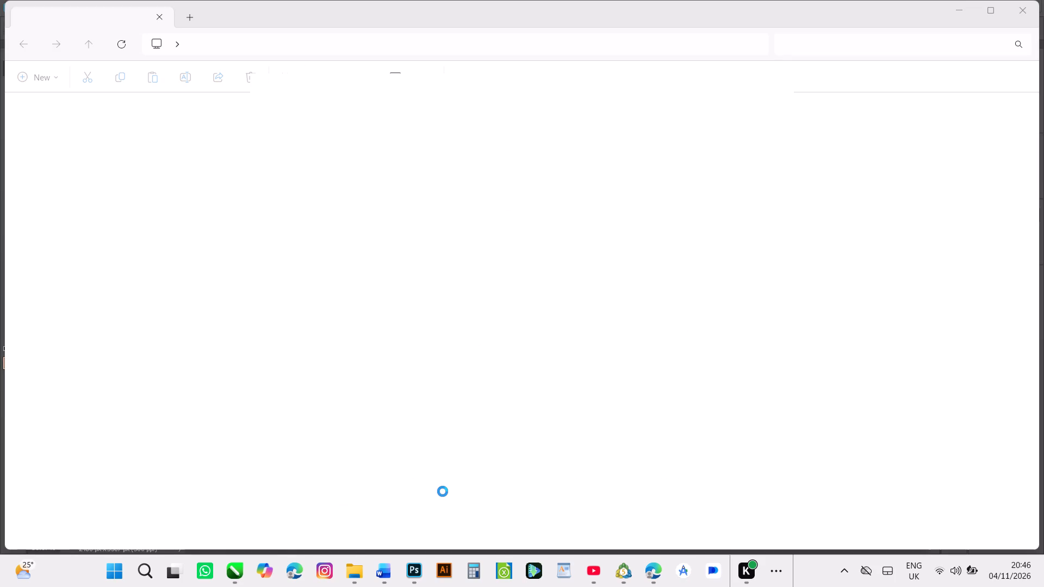
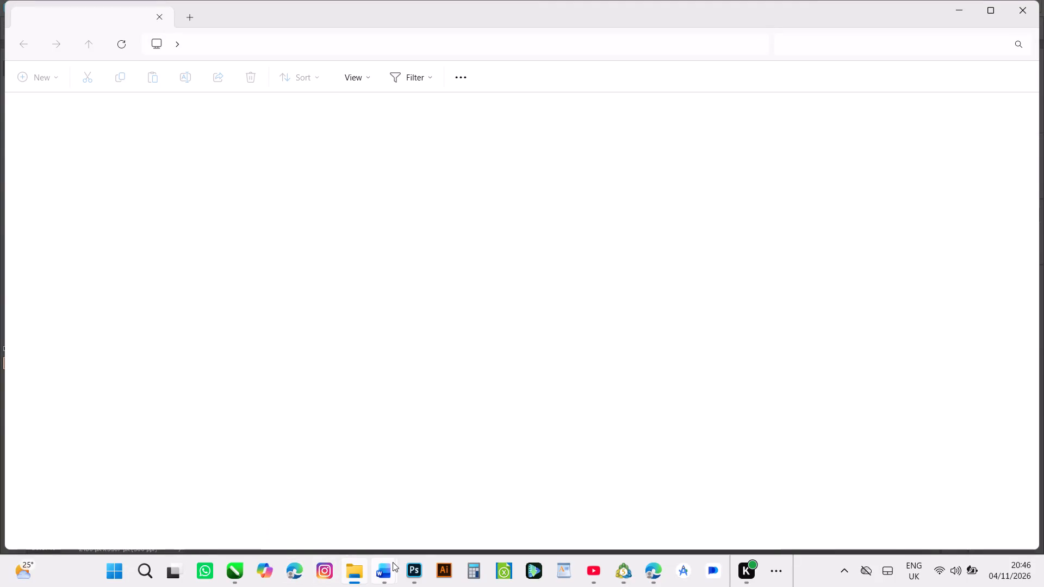
Switch to Photoshop and close the wedding invitation, saving it on the computer in Downloads as Untitled-1 in PSD format with Maximize Compatibility.
{"action": "left_click", "coordinate": [406, 565]}
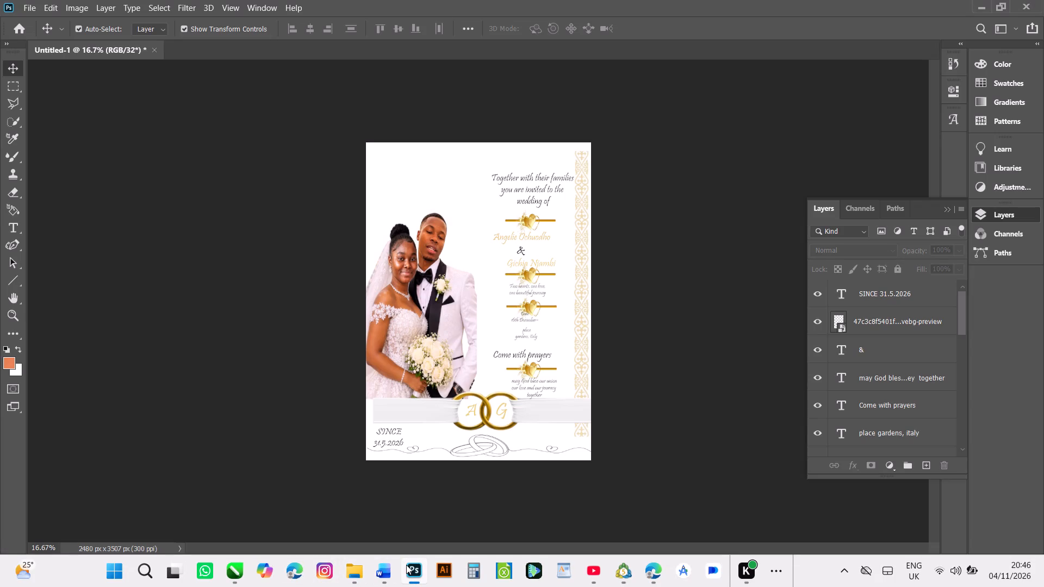
{"action": "left_click", "coordinate": [26, 9]}
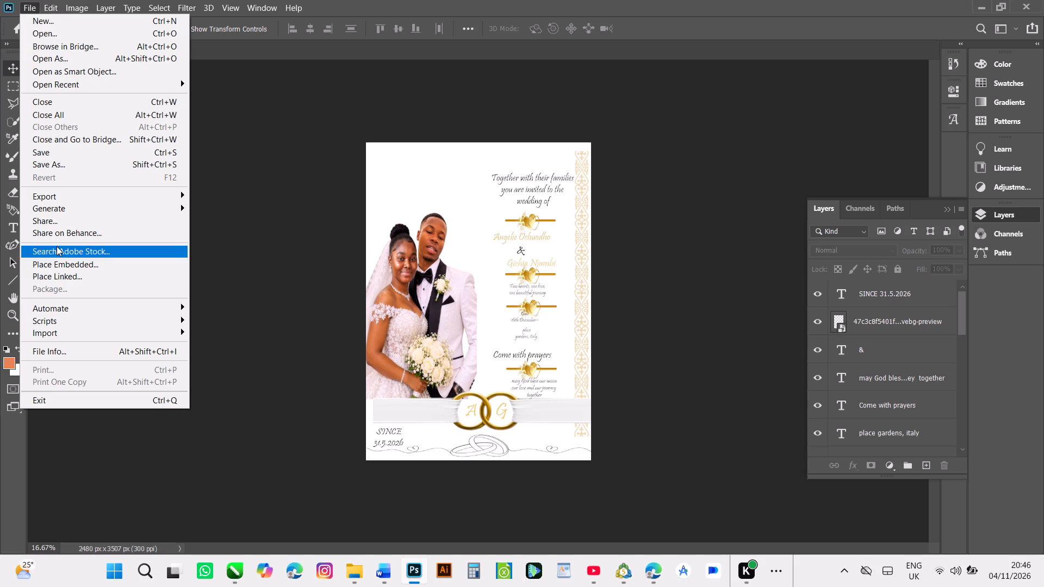
{"action": "left_click", "coordinate": [350, 138]}
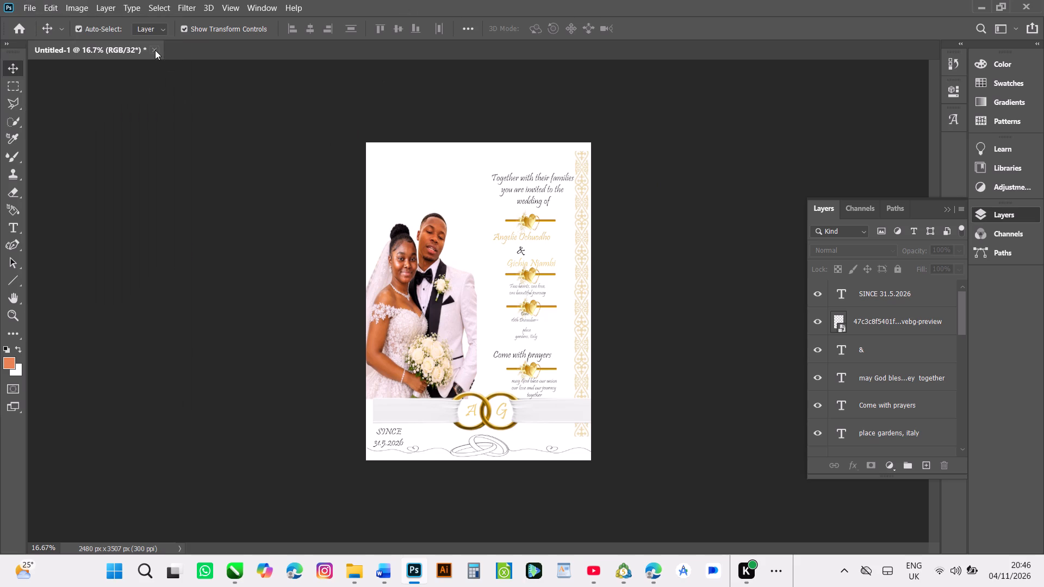
{"action": "left_click", "coordinate": [155, 51]}
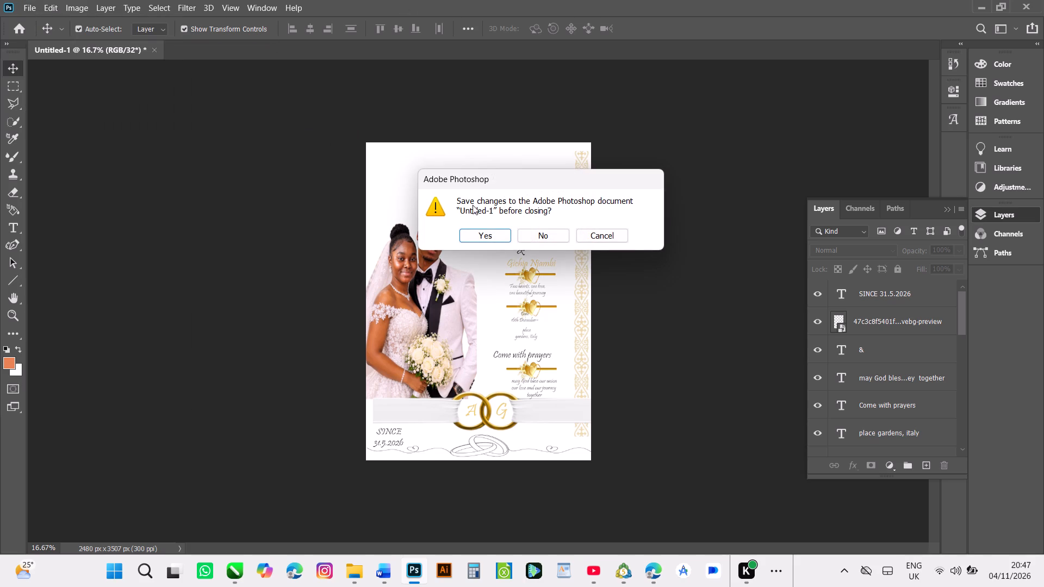
{"action": "left_click", "coordinate": [489, 229]}
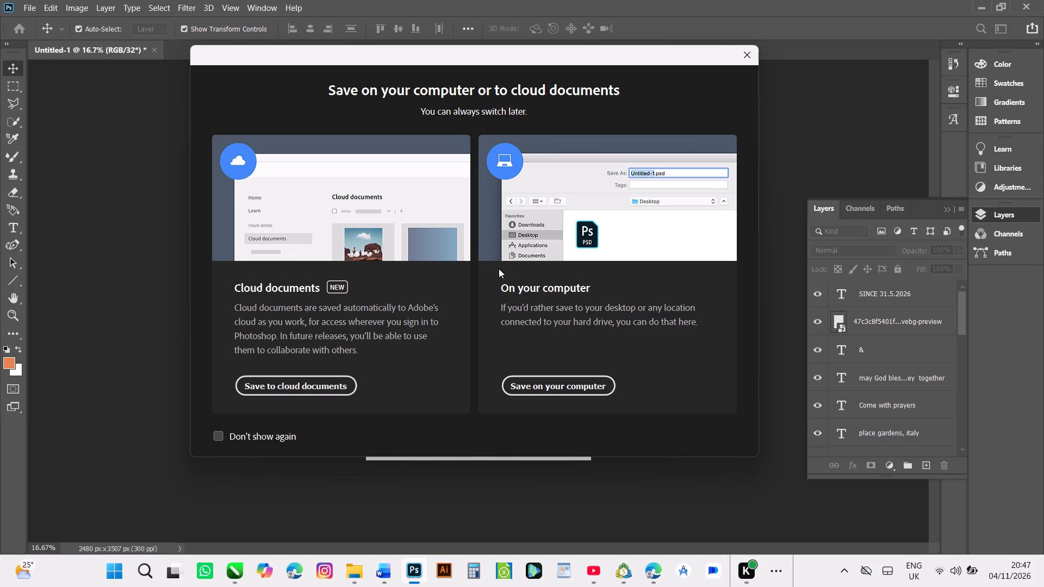
{"action": "left_click", "coordinate": [549, 386]}
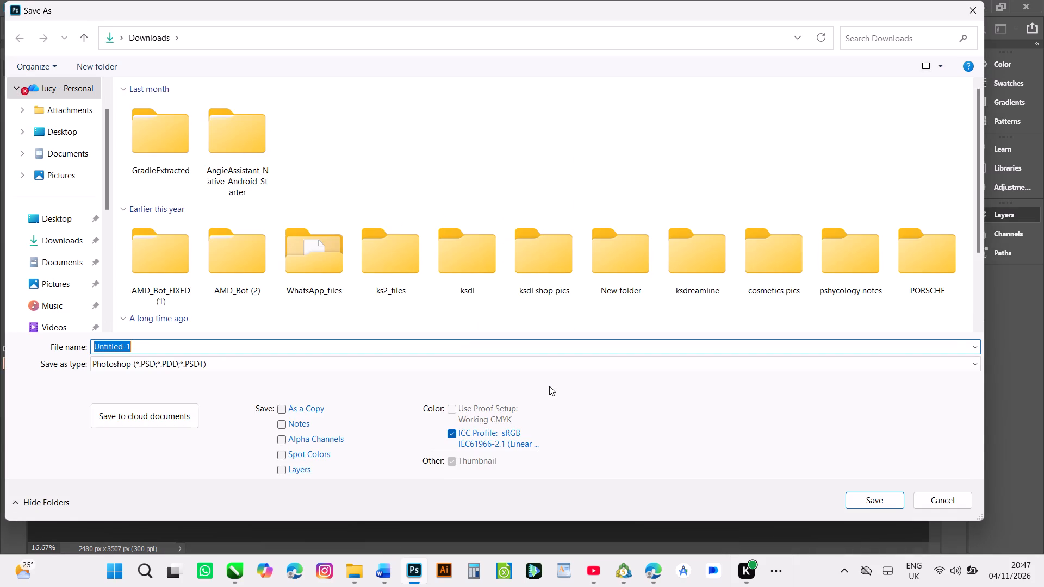
{"action": "key", "text": "Return"}
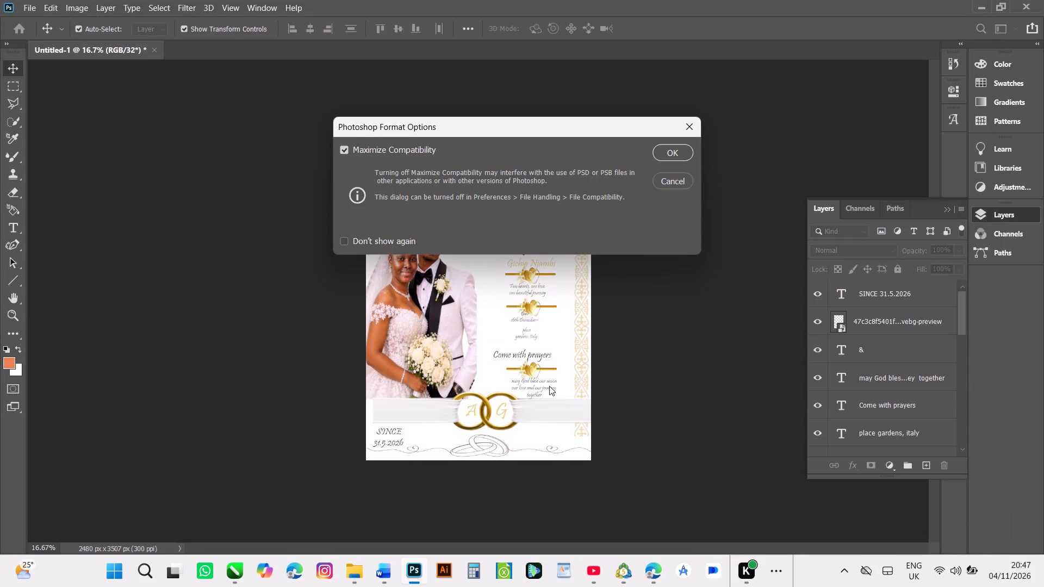
{"action": "key", "text": "Return"}
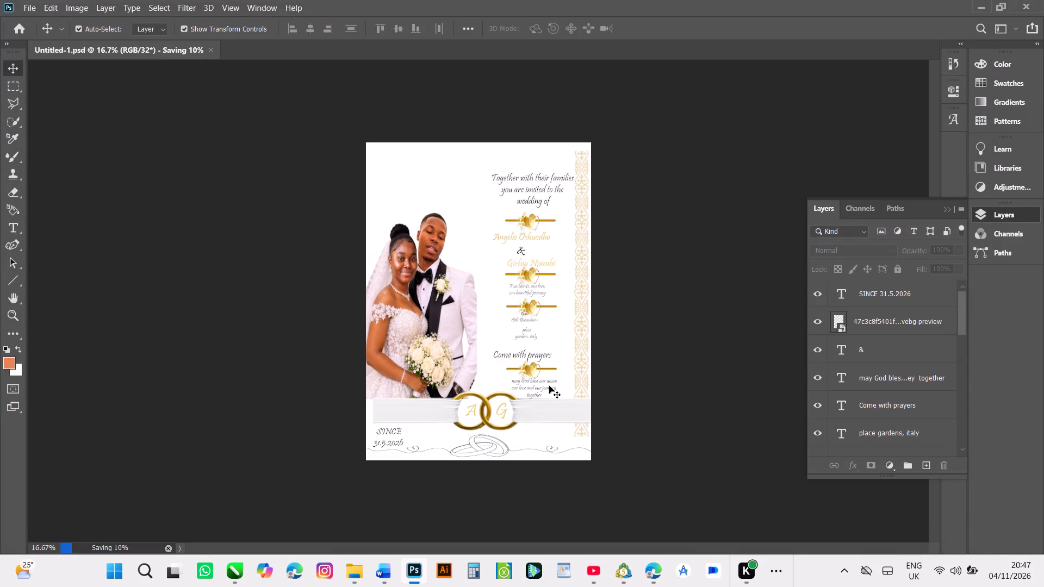
Quit Photoshop, letting the background save of Untitled-1.psd complete.
{"action": "left_click", "coordinate": [1027, 11]}
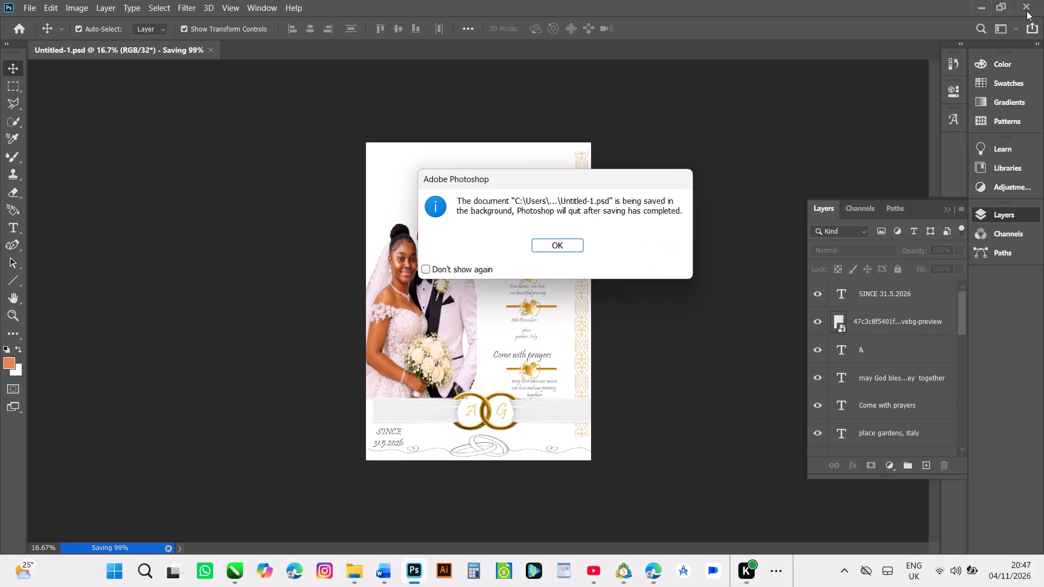
{"action": "key", "text": "Return"}
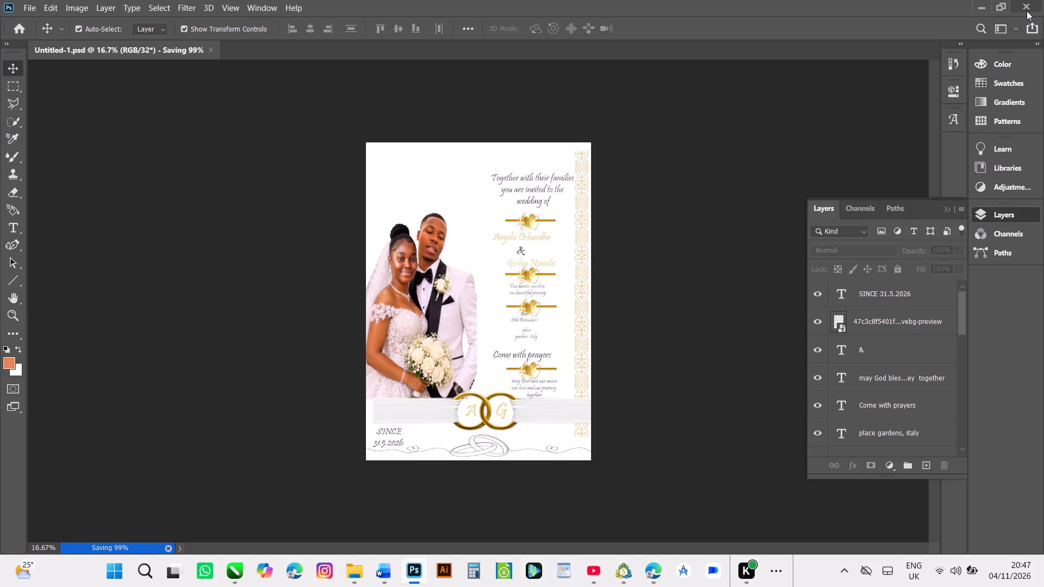
{"action": "left_click", "coordinate": [1027, 11]}
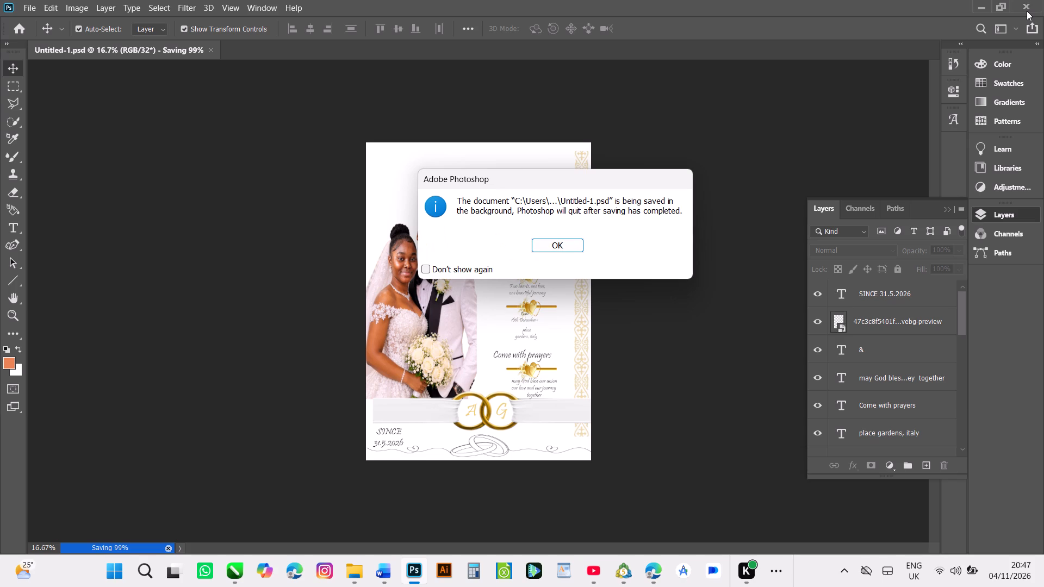
{"action": "key", "text": "Return"}
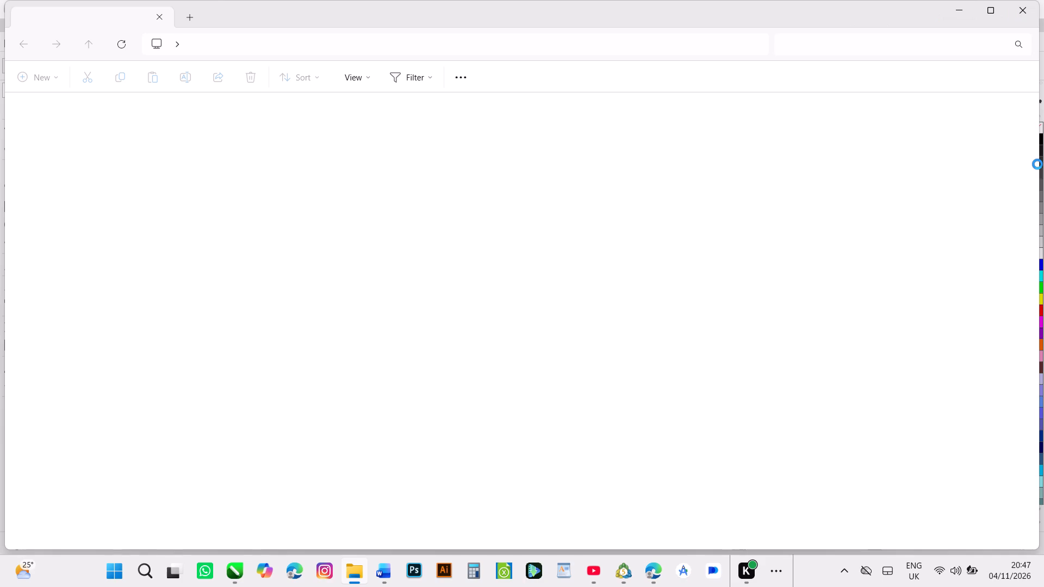
Switch to the Word window with Document2, the public auction catalogue.
{"action": "left_click", "coordinate": [1005, 377]}
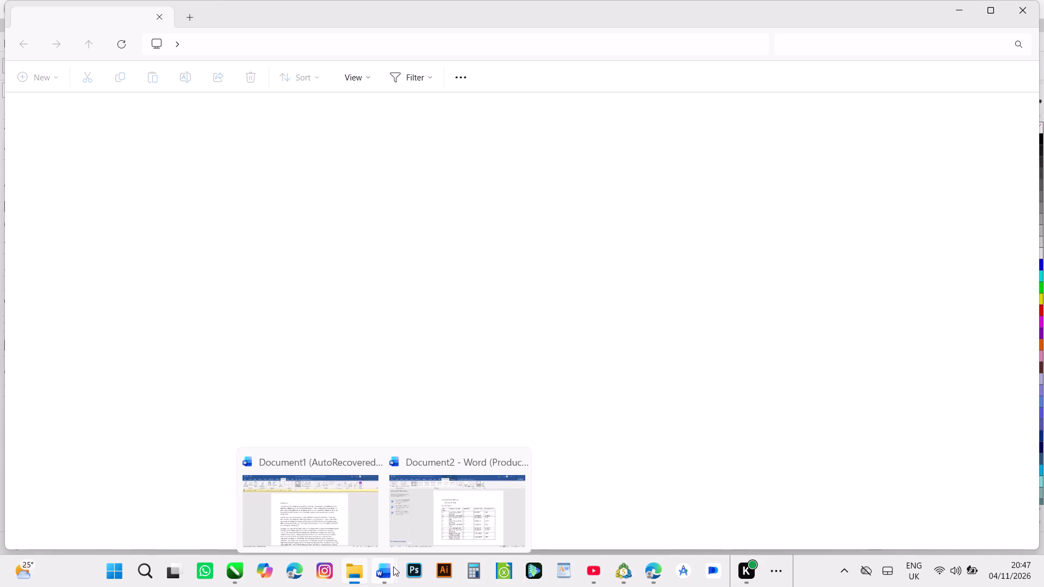
{"action": "left_click", "coordinate": [447, 523]}
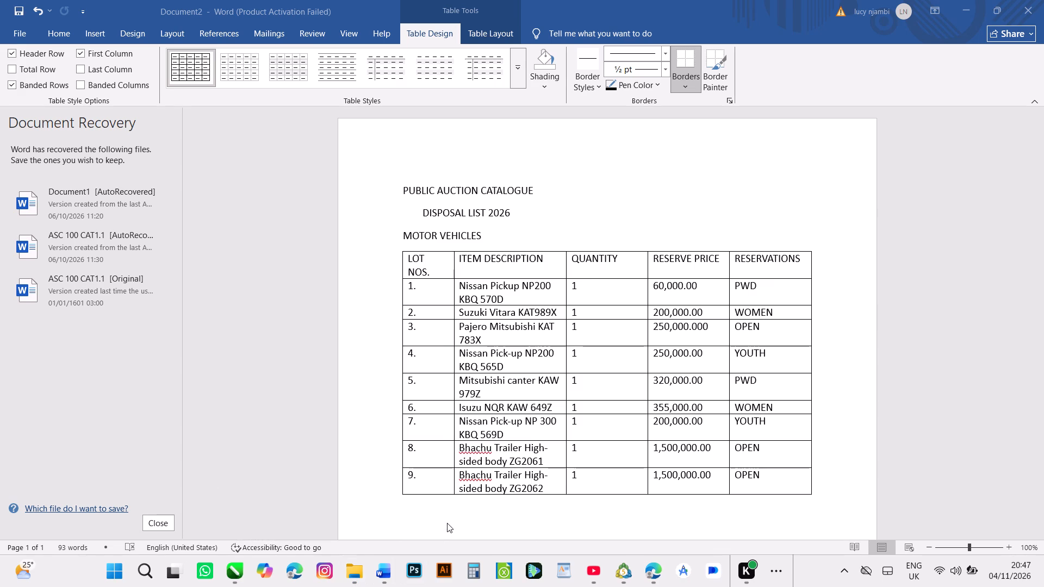